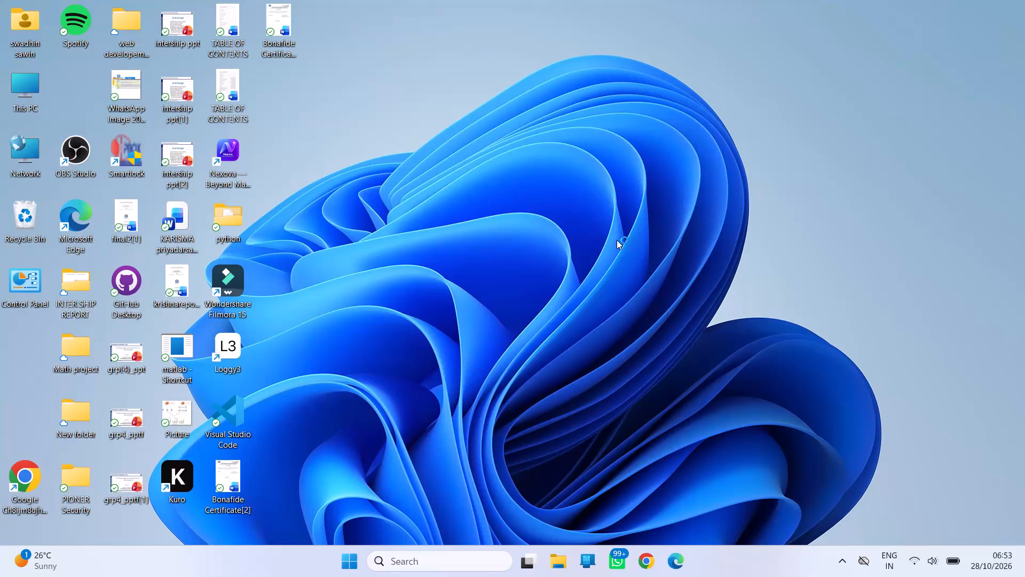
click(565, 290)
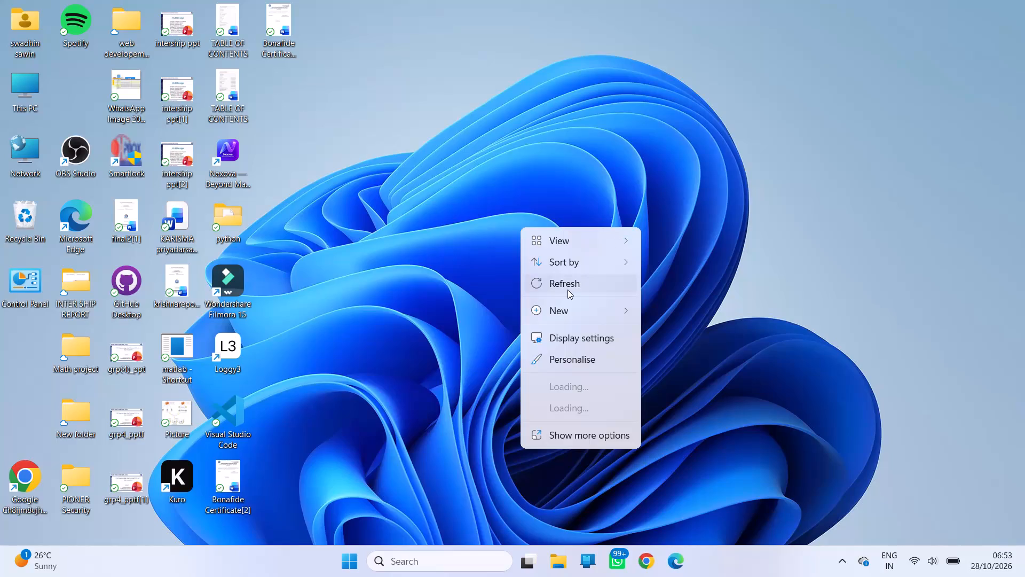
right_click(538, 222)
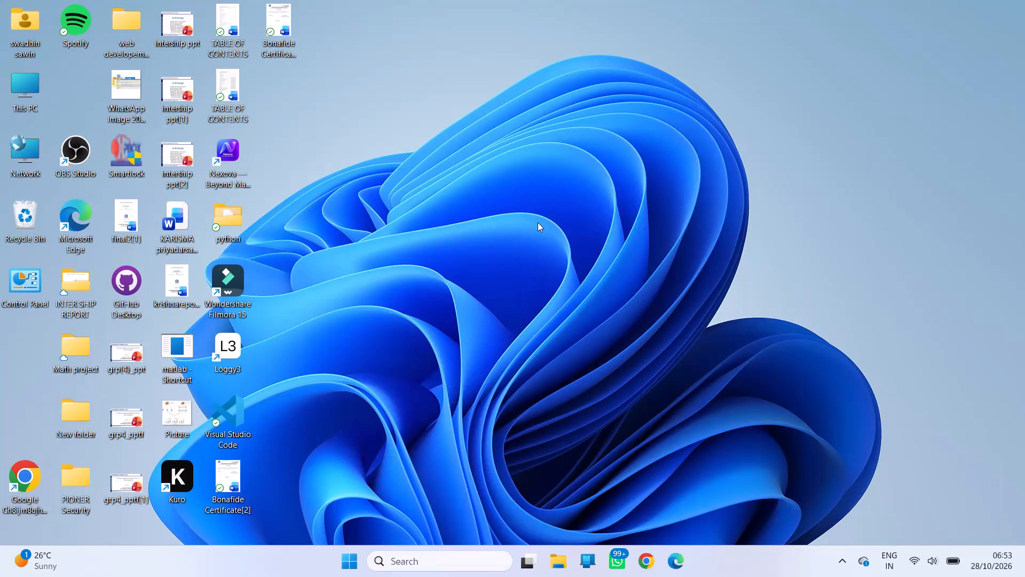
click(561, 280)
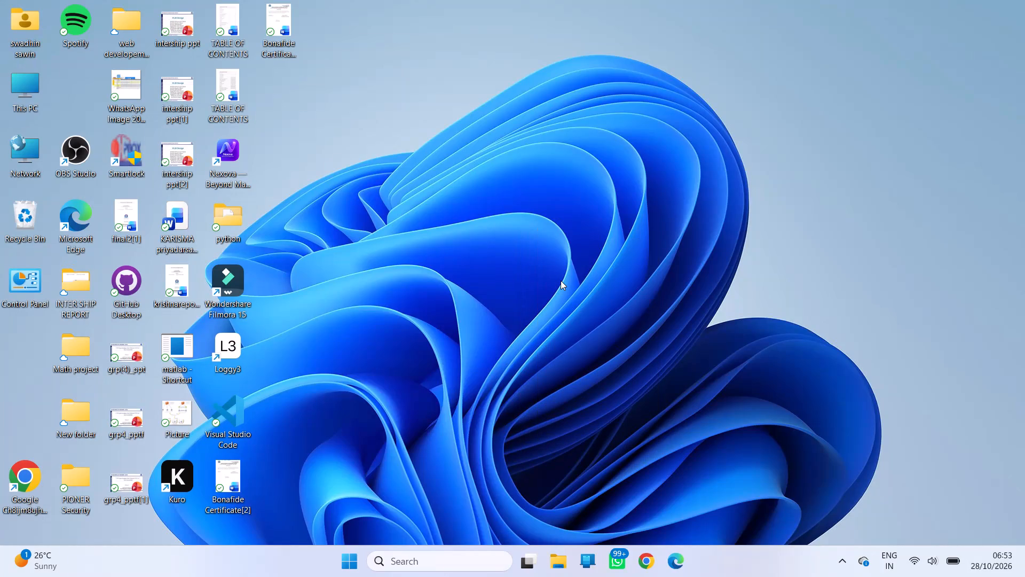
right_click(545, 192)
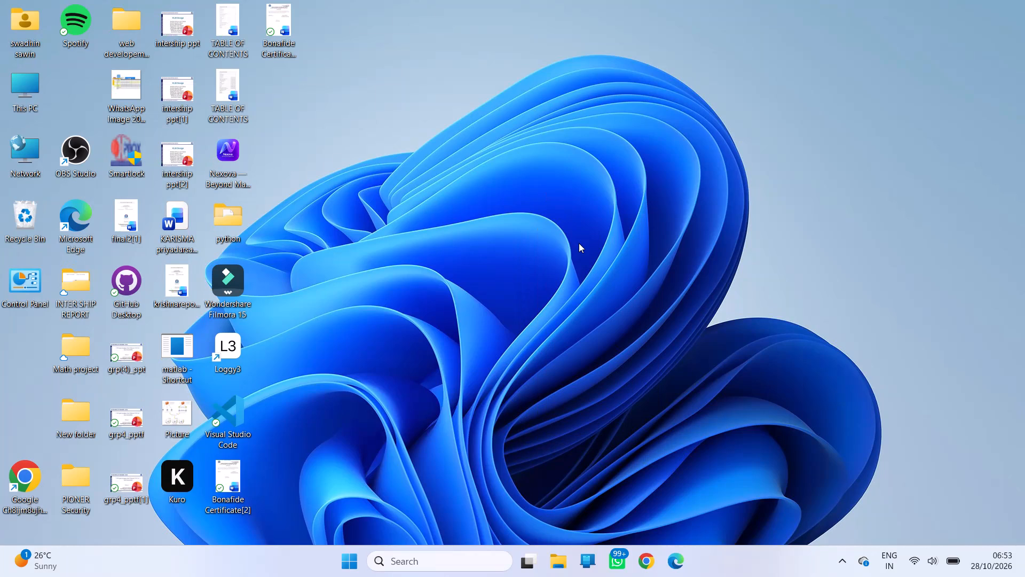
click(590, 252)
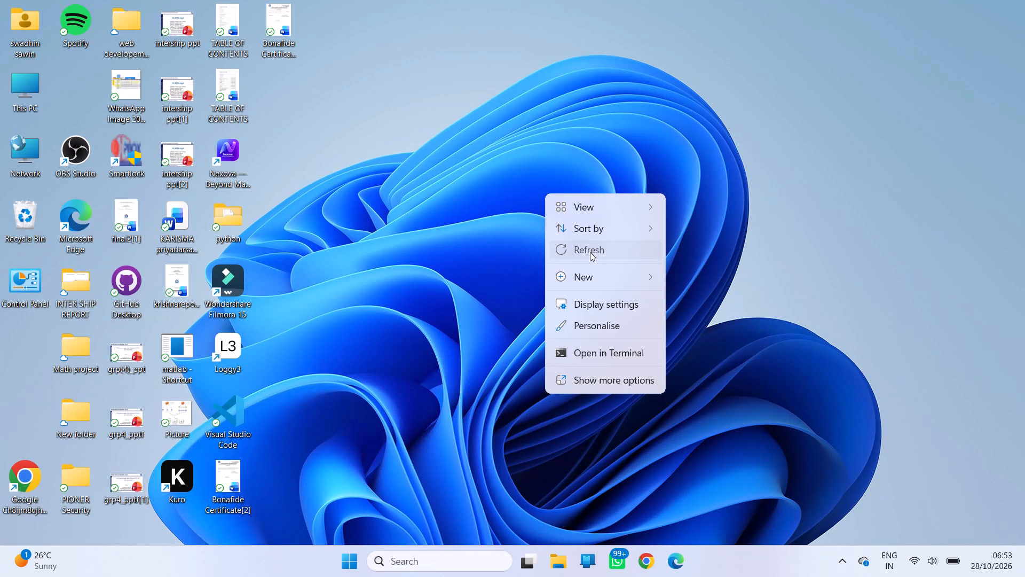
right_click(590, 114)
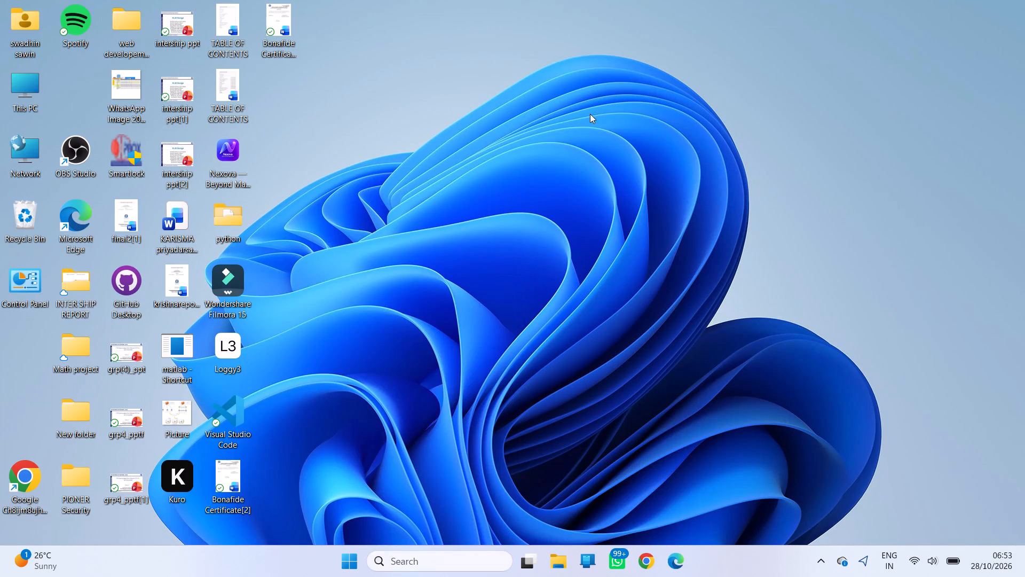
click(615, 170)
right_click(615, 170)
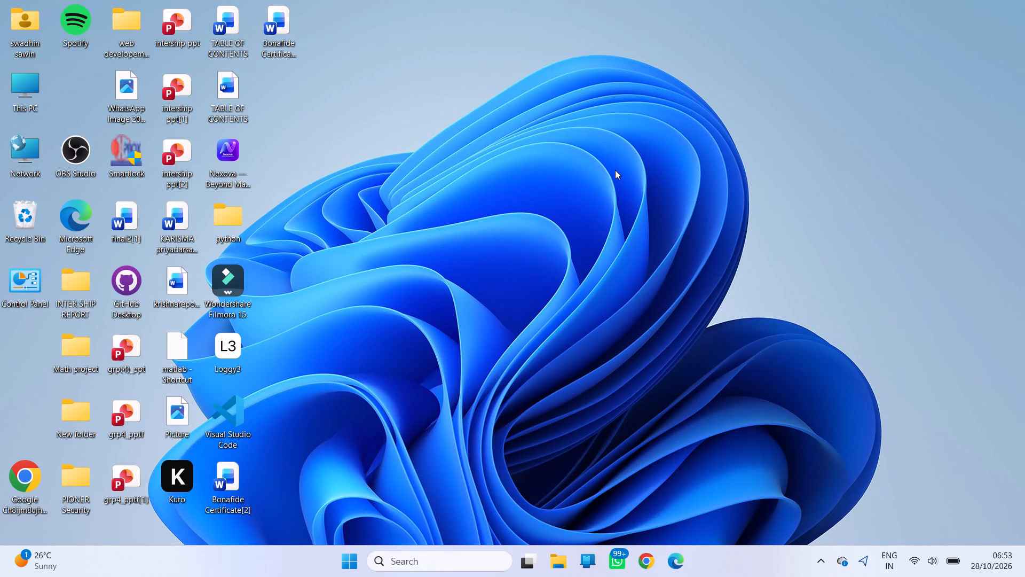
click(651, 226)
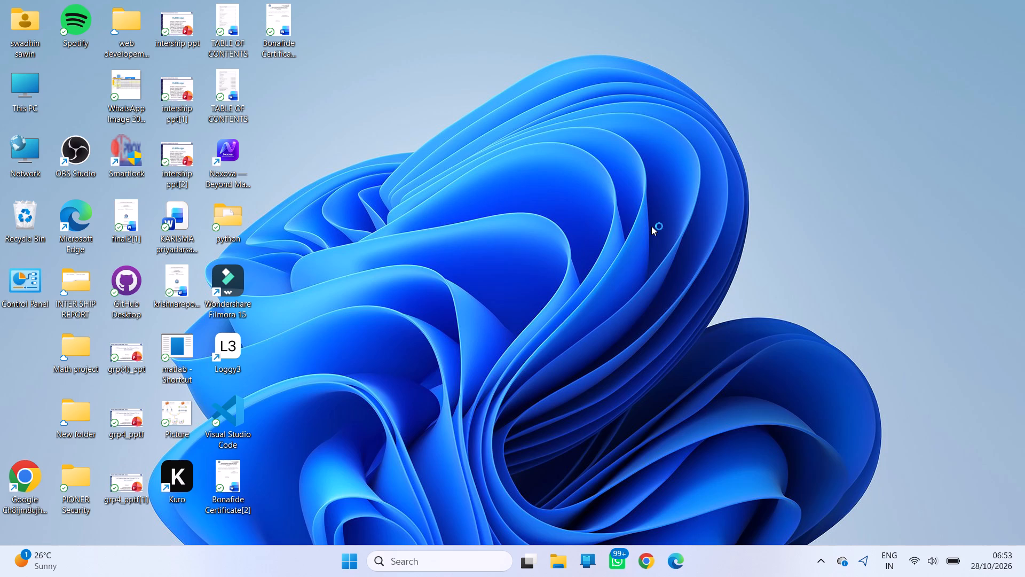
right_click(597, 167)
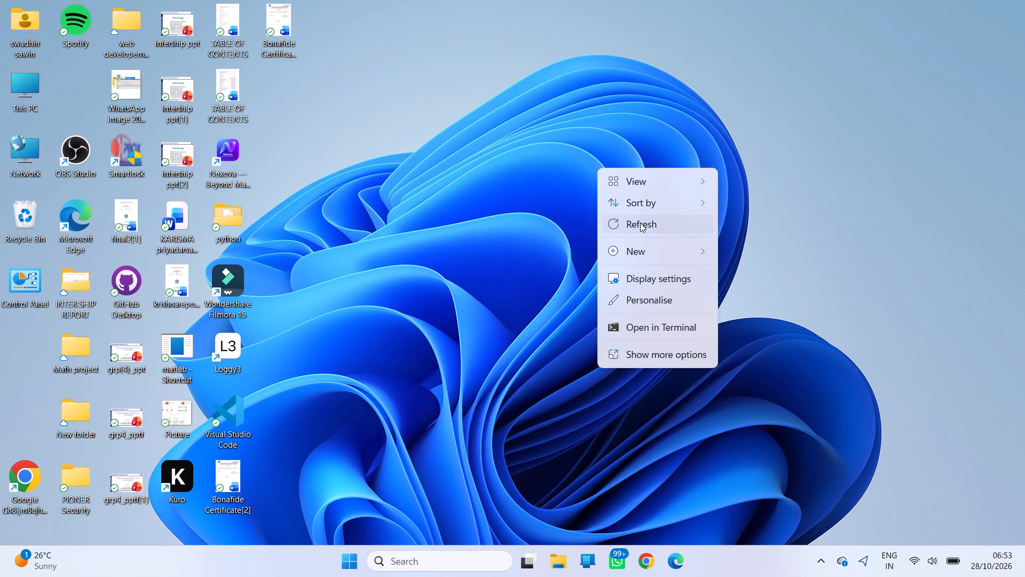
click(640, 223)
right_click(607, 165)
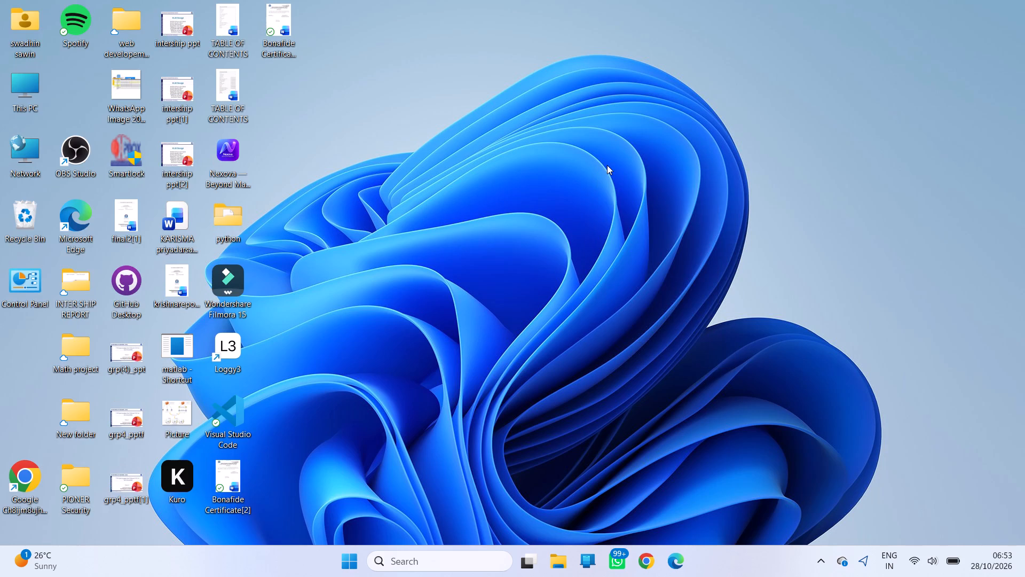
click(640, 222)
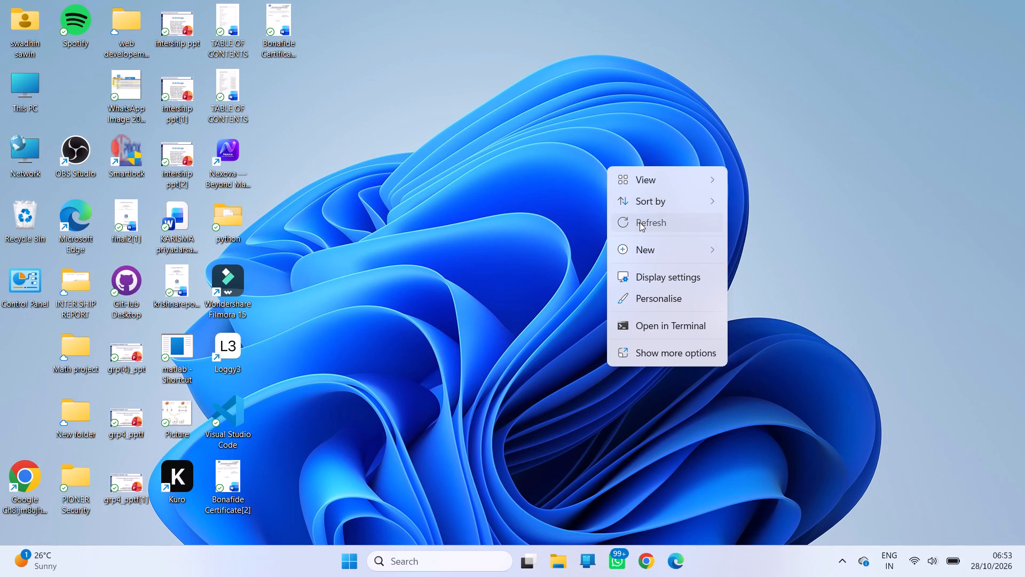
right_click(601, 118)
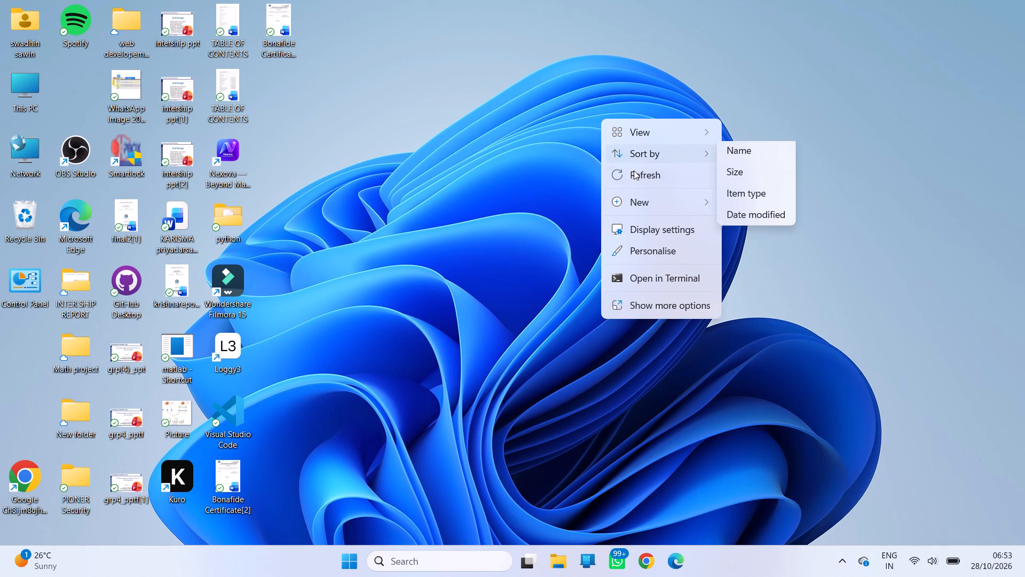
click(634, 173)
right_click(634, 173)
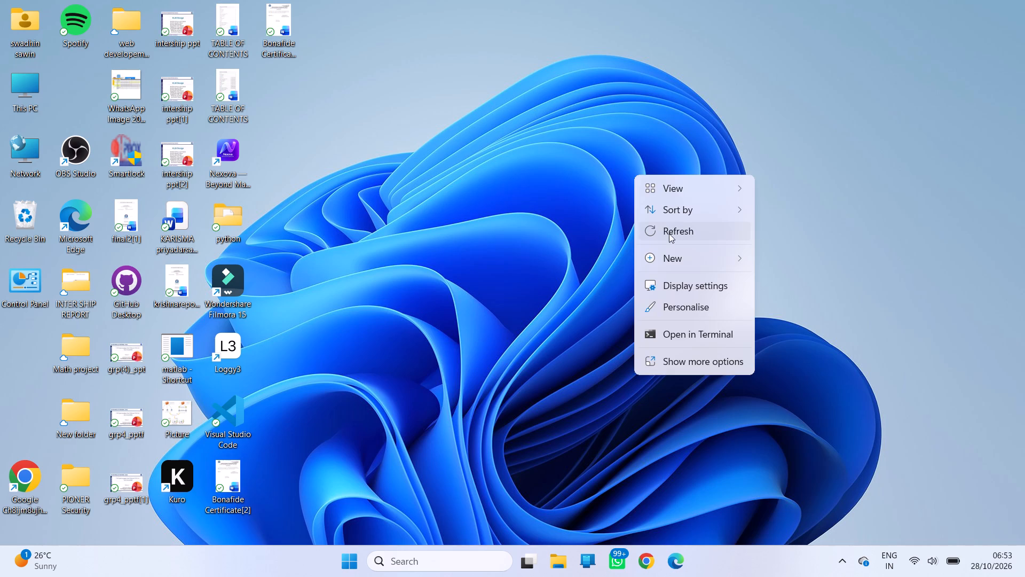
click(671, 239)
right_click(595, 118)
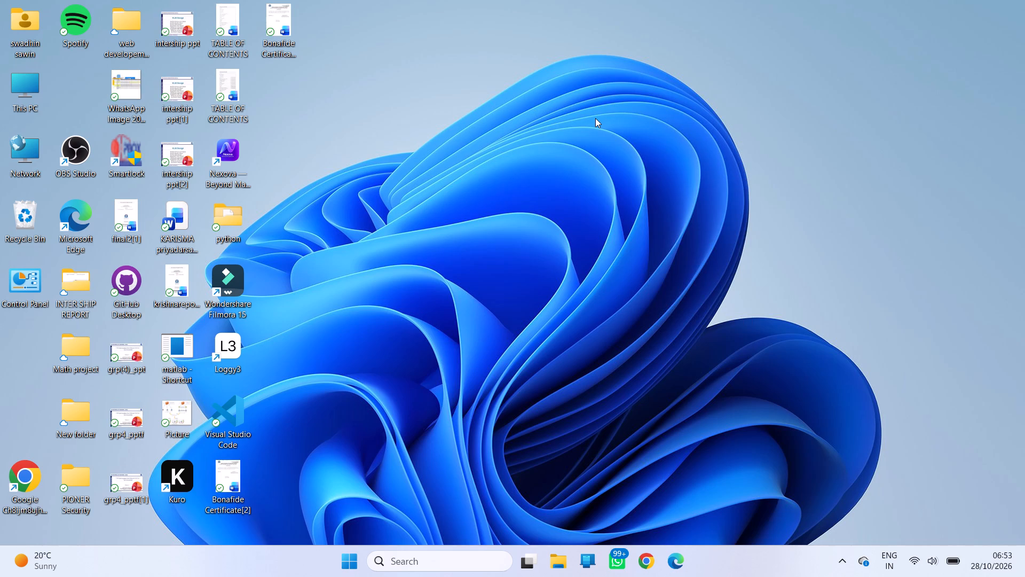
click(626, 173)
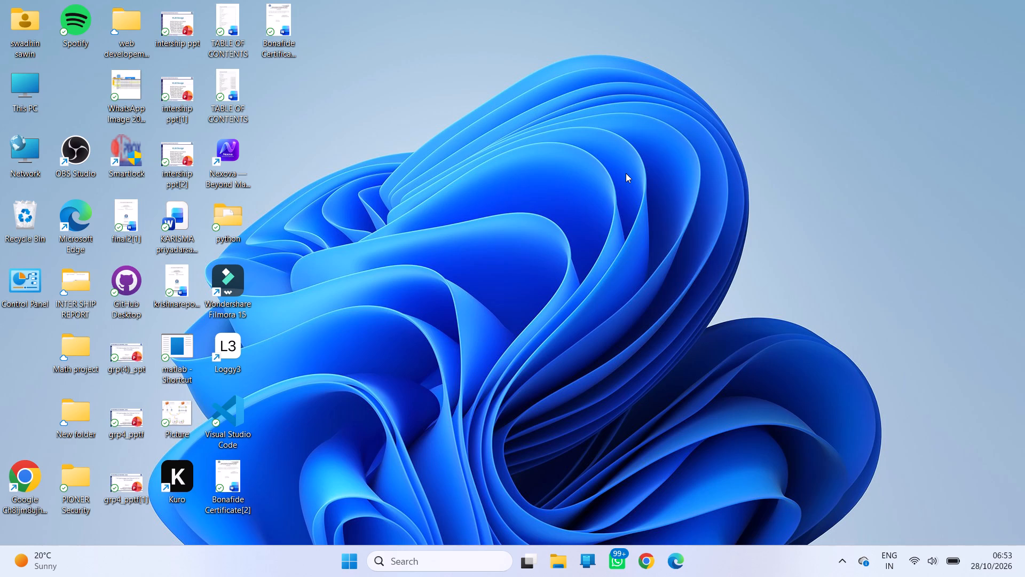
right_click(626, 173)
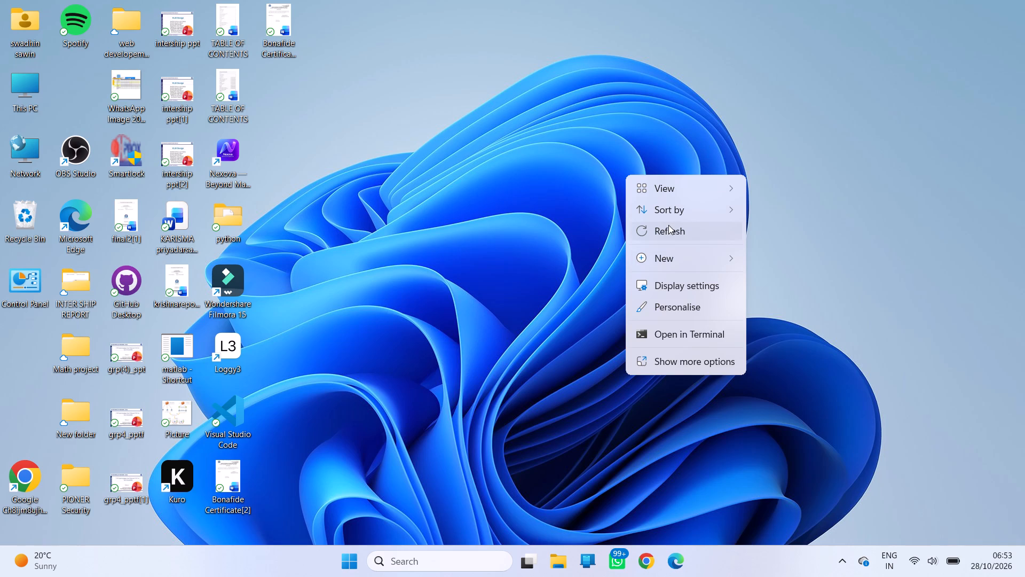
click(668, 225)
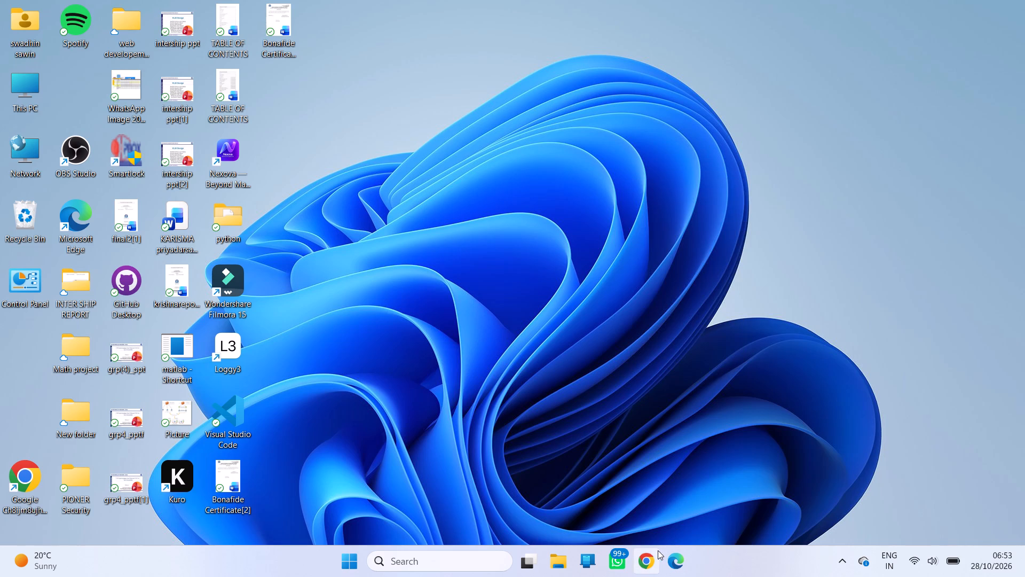
Switch to Google Chrome using the second of the existing user profiles.
click(658, 550)
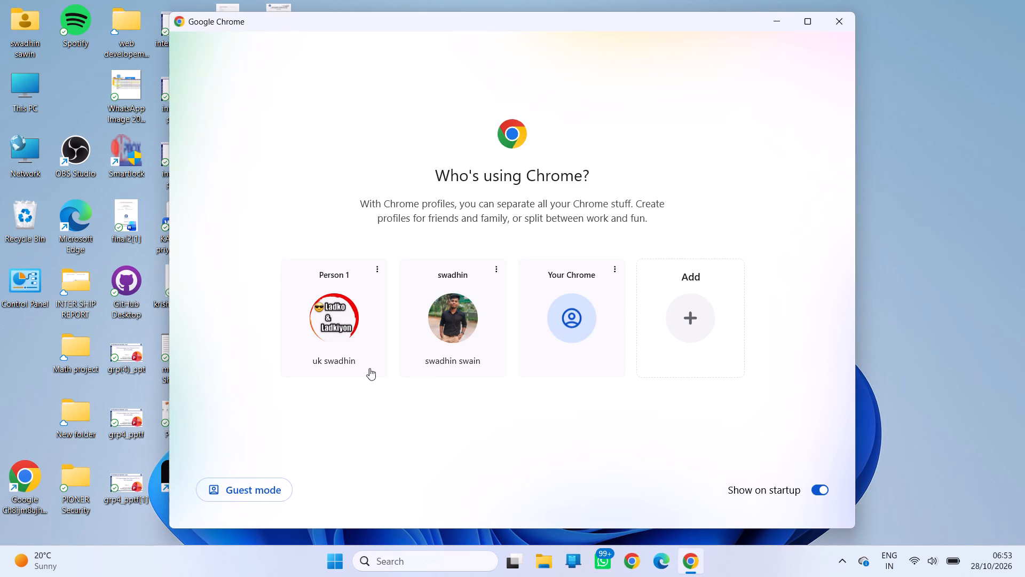
click(476, 308)
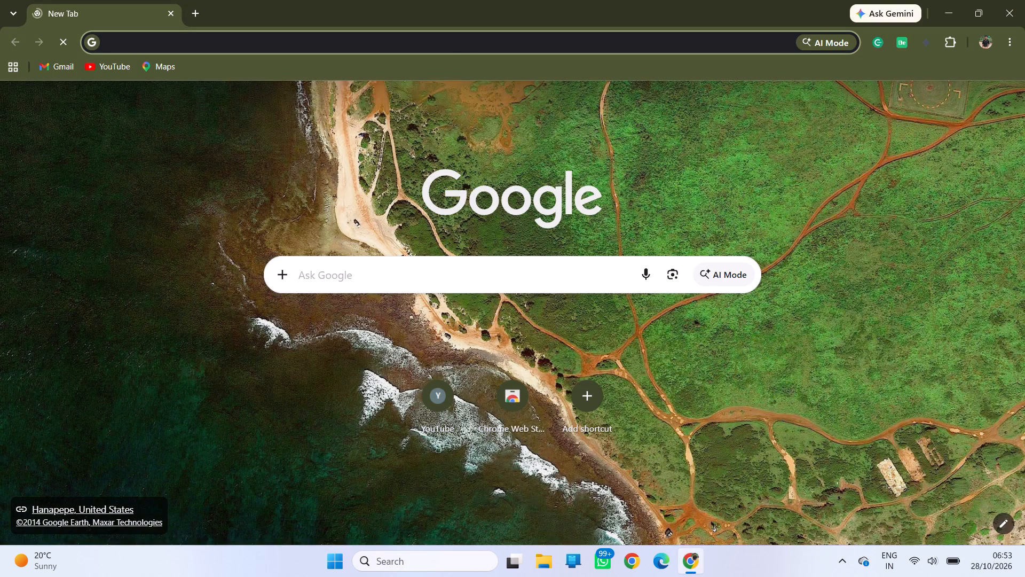
Search Google for "traders casa" and open the Traders Casa home page from the results.
click(399, 271)
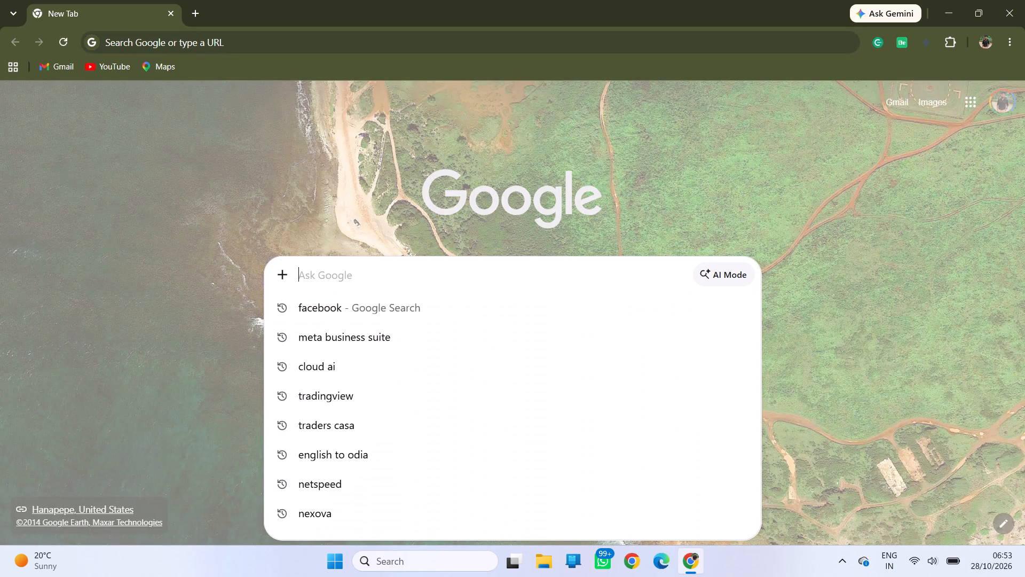
click(390, 272)
text(trader)
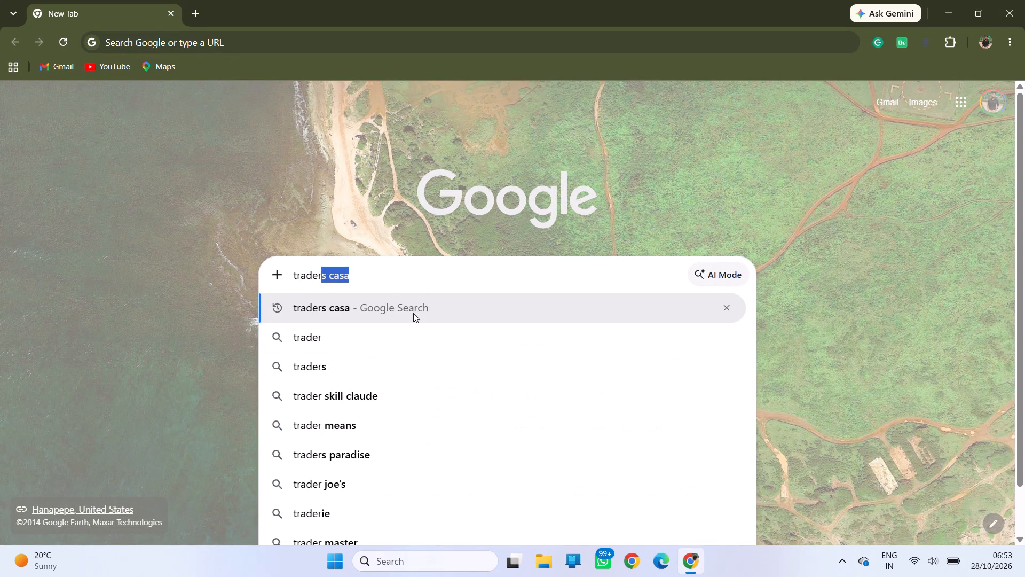
click(413, 314)
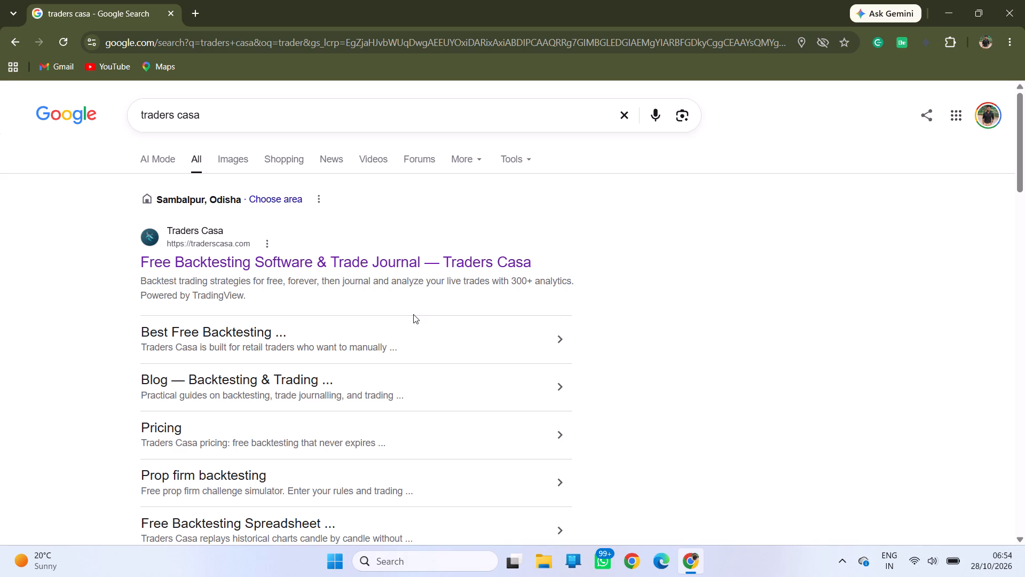
click(412, 268)
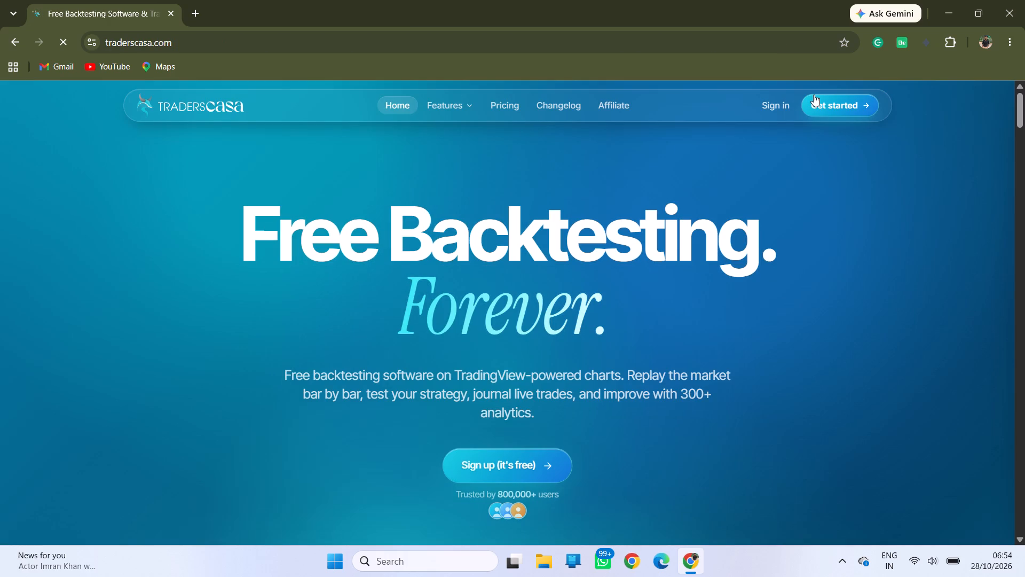
Sign in to Traders Casa and dismiss the trader profile checklist and the tutorial pop-up on the dashboard.
click(780, 103)
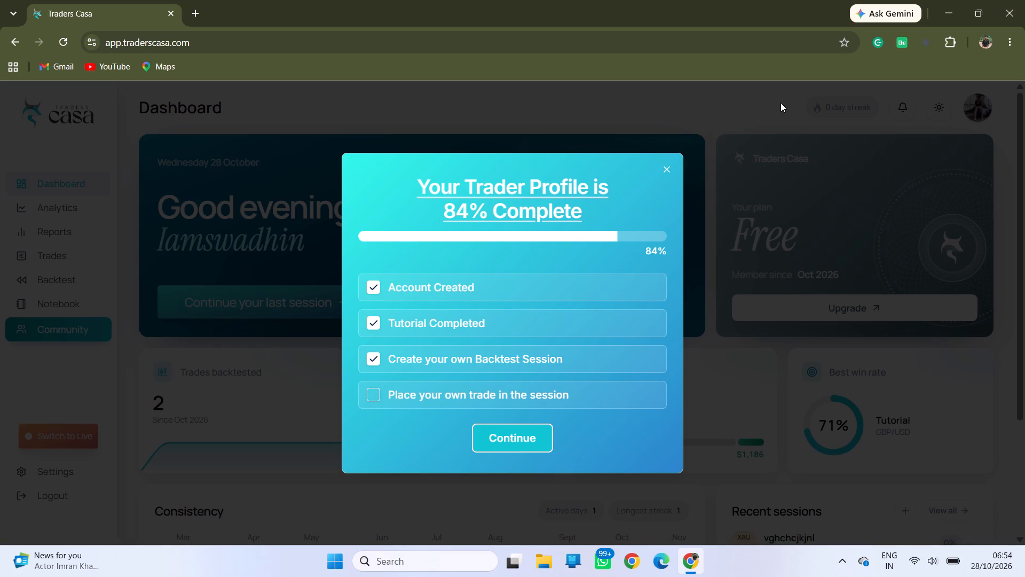
click(665, 174)
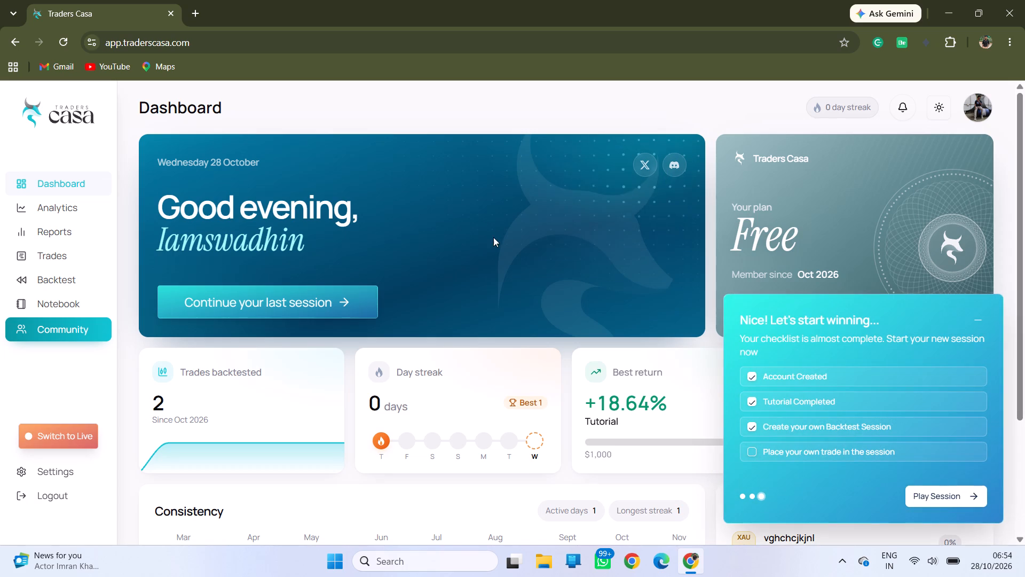
click(981, 311)
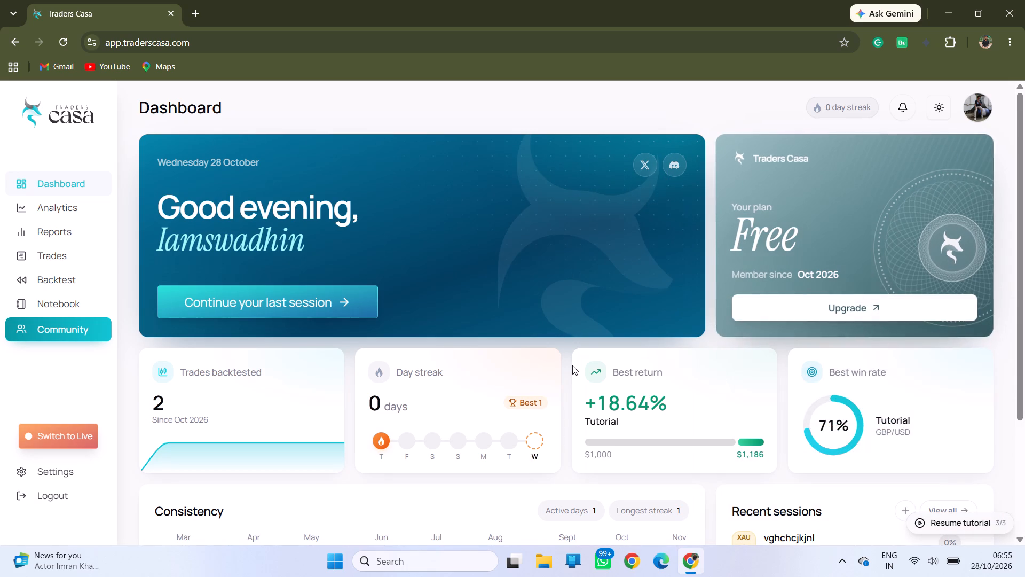
Look over the dashboard's trading statistics, consistency calendar and recent sessions.
scroll(429, 371, down, 3)
scroll(429, 371, up, 4)
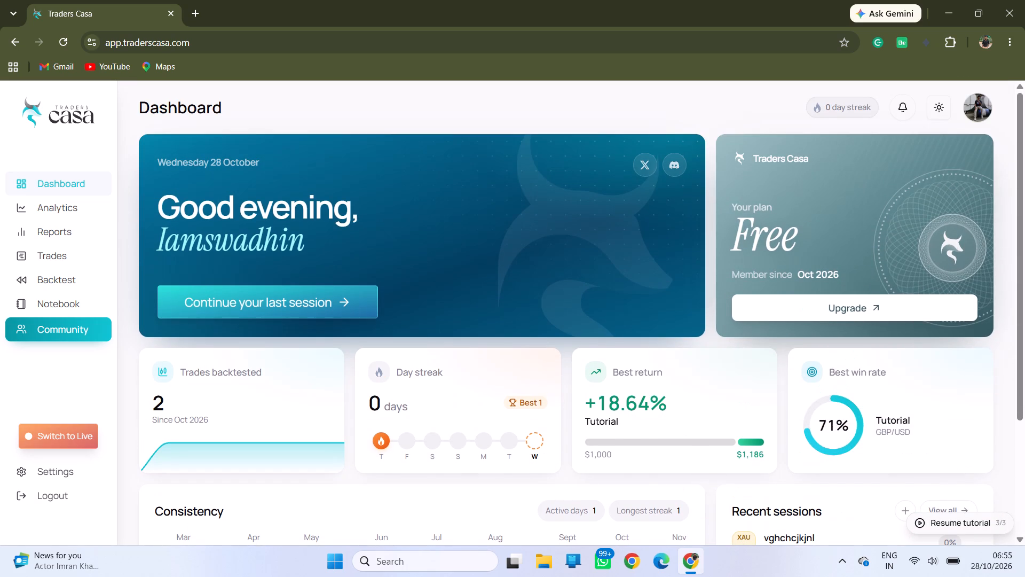
scroll(429, 371, up, 3)
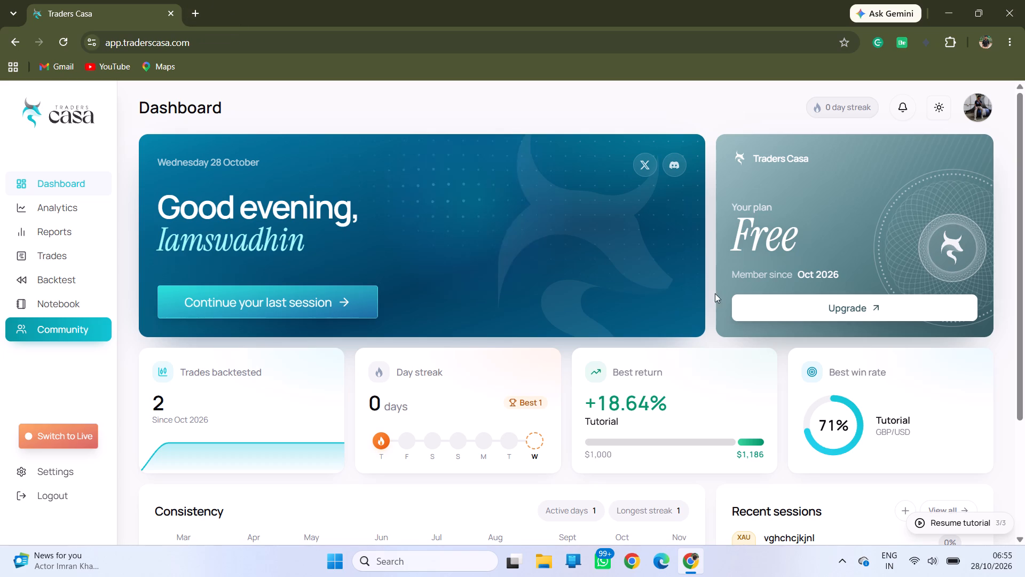
scroll(877, 420, down, 1)
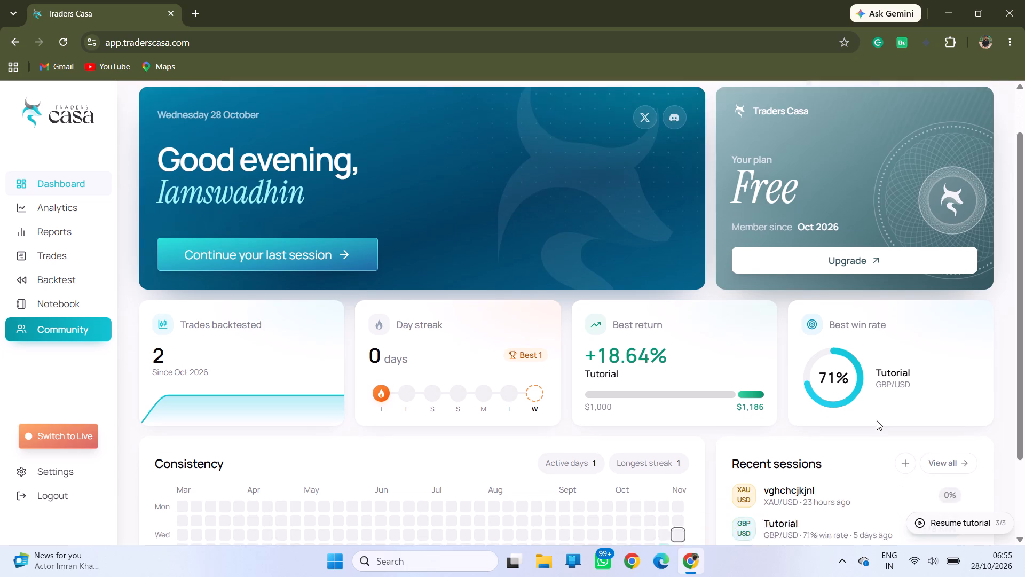
scroll(877, 420, down, 4)
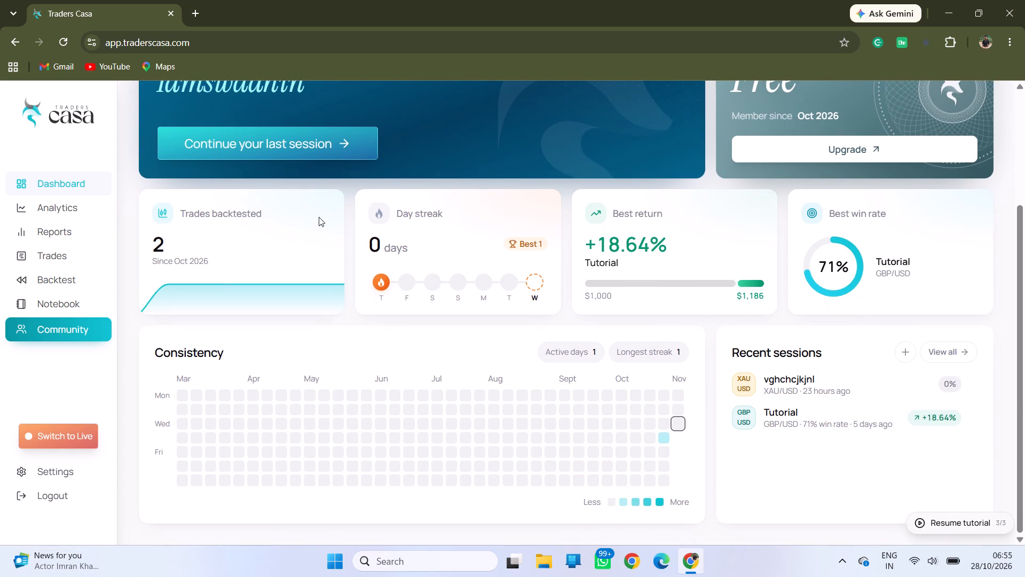
Launch the existing XAU/USD backtest session and finish the "Place your first trade" guide.
click(65, 274)
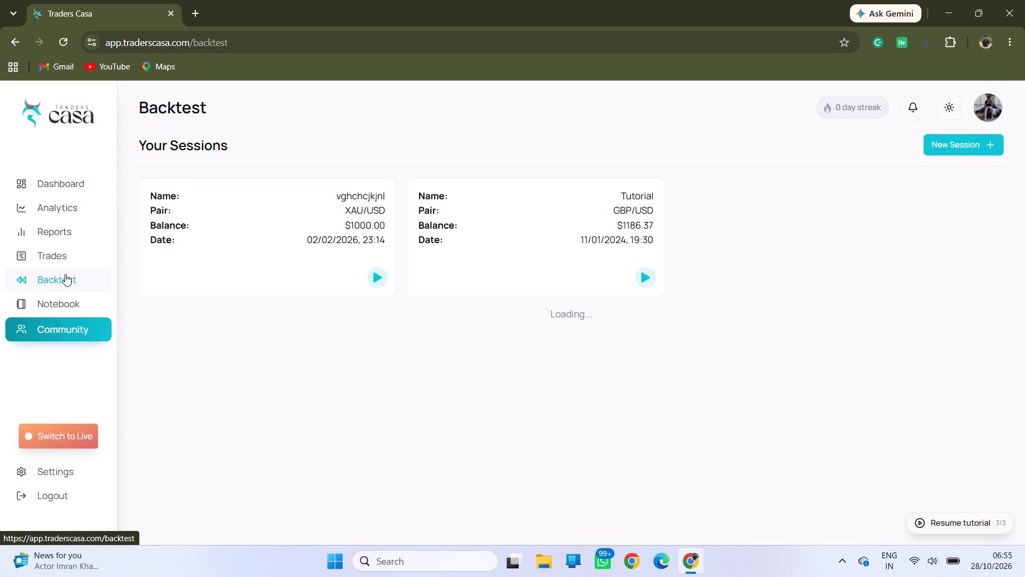
click(374, 283)
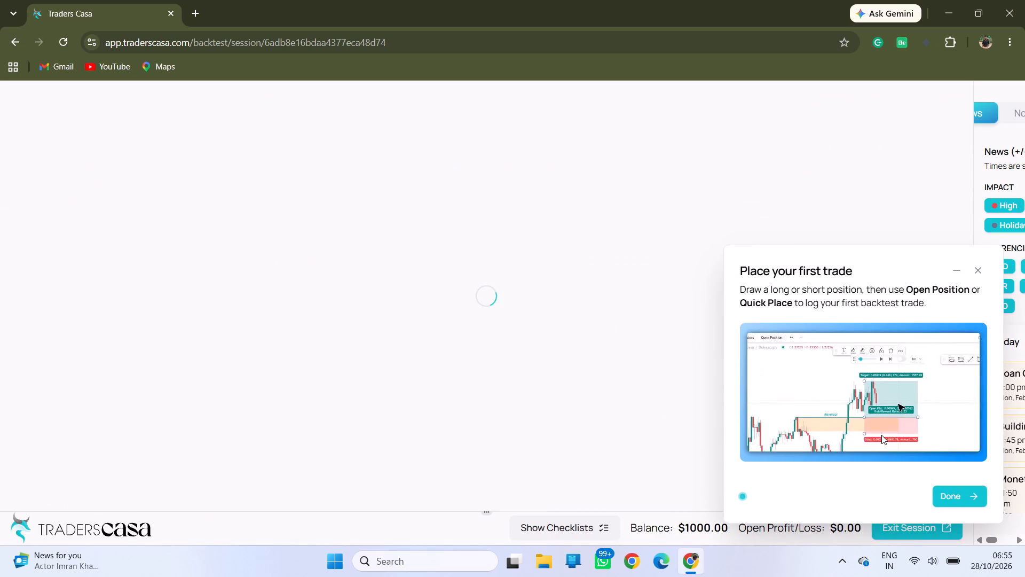
click(958, 497)
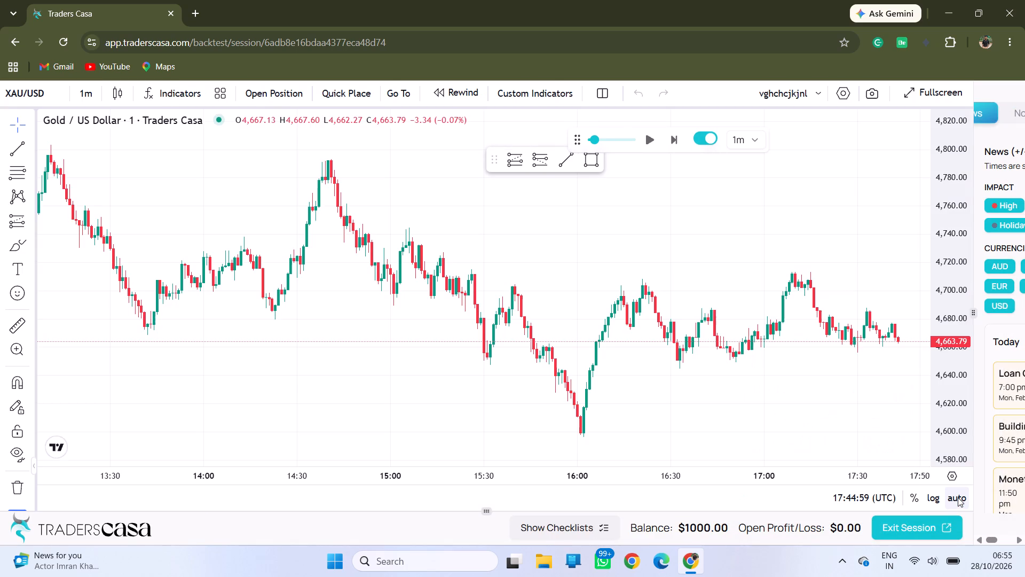
Switch the XAU/USD chart to the 4-hour interval and examine the overall trend with its marked levels and zones.
drag(810, 337, 659, 338)
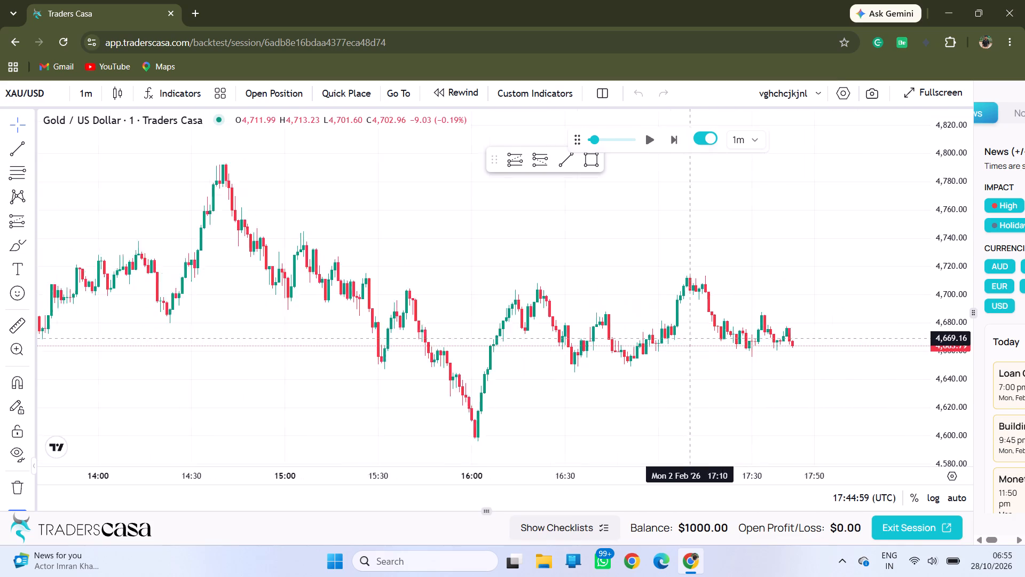
drag(659, 338, 629, 338)
drag(617, 338, 440, 321)
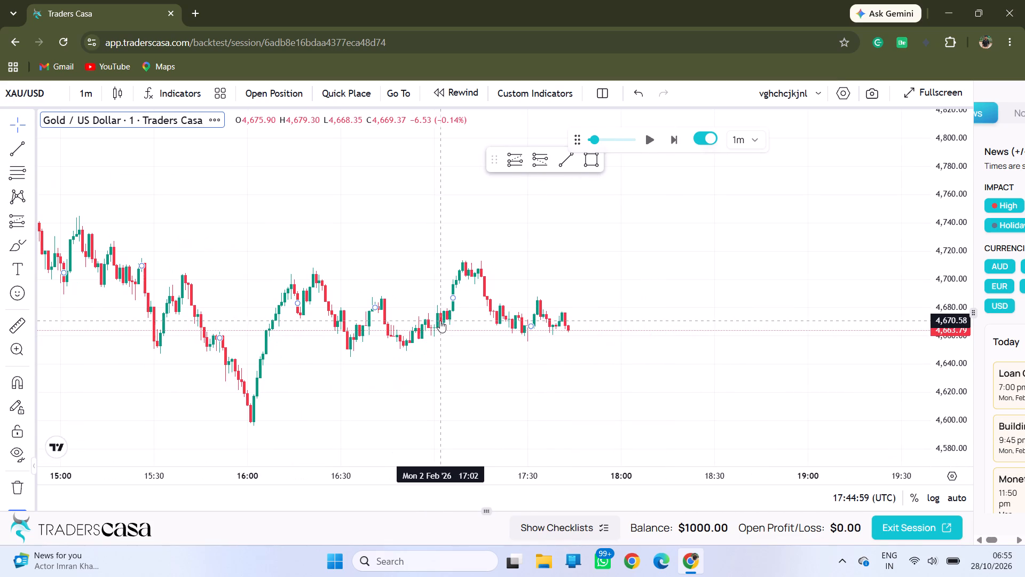
click(98, 95)
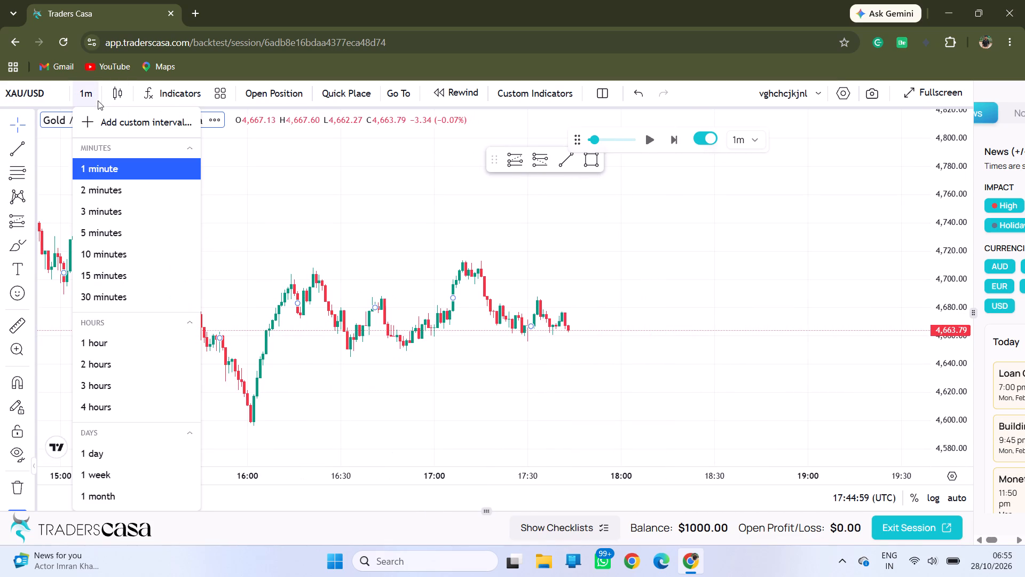
click(121, 411)
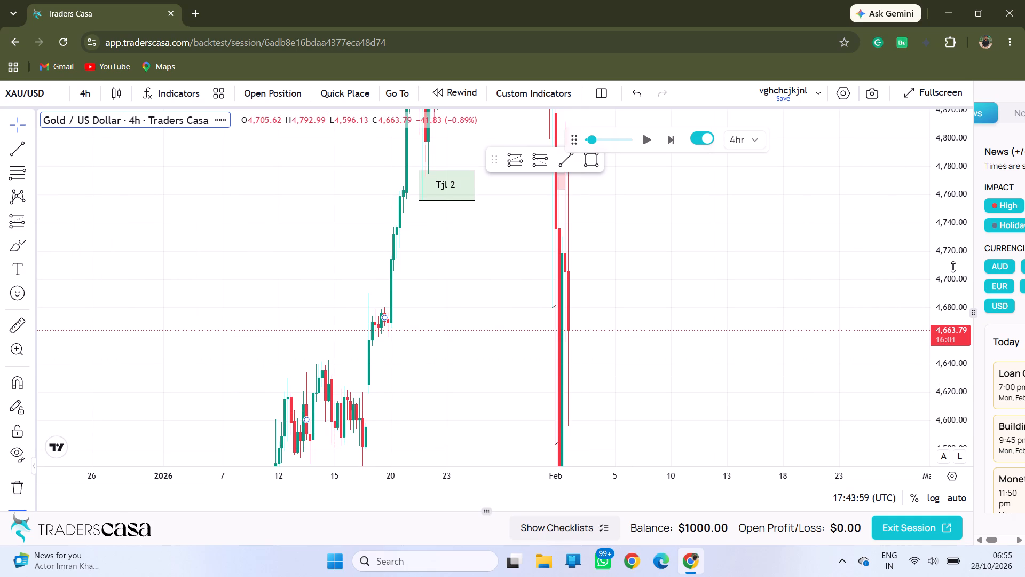
drag(953, 267, 980, 450)
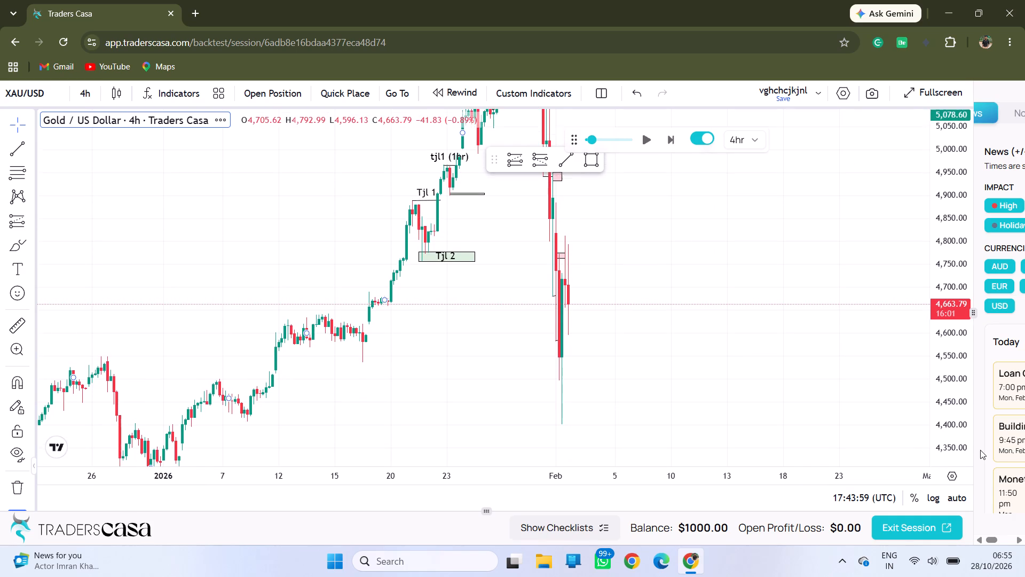
drag(980, 450, 1004, 478)
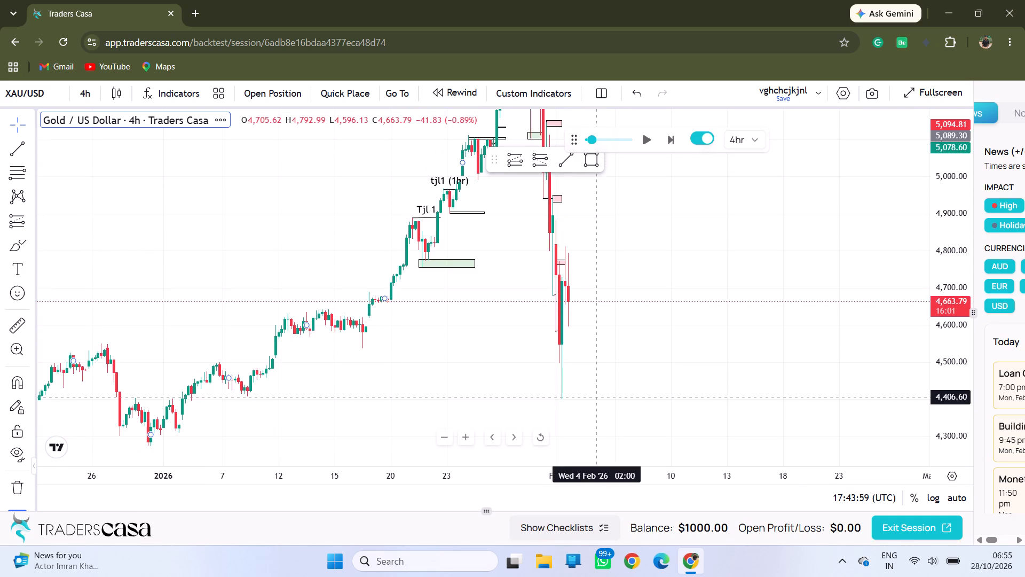
Switch the chart to the 1-hour interval and examine the recent decline and its marked supply zones.
click(82, 95)
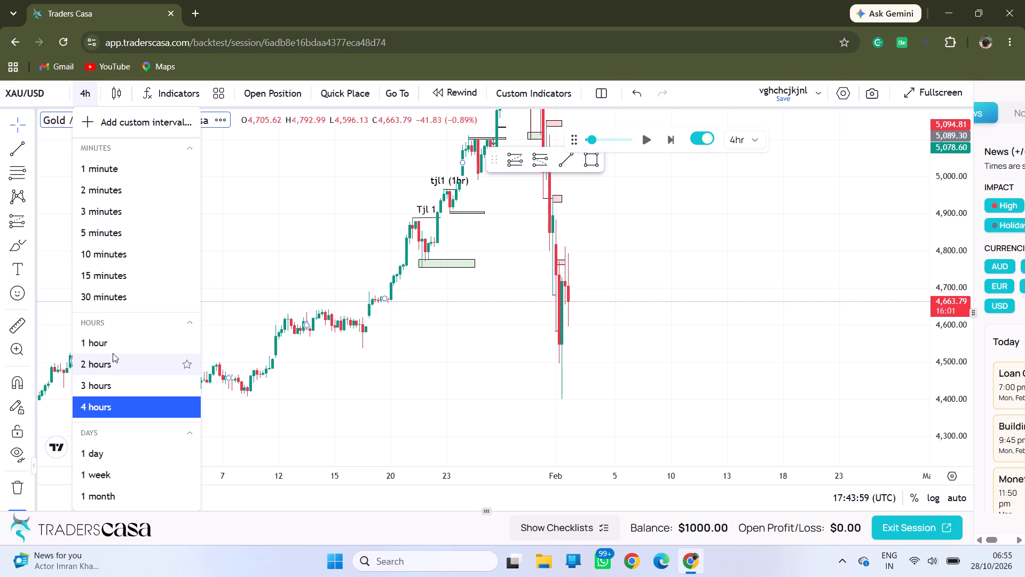
click(113, 345)
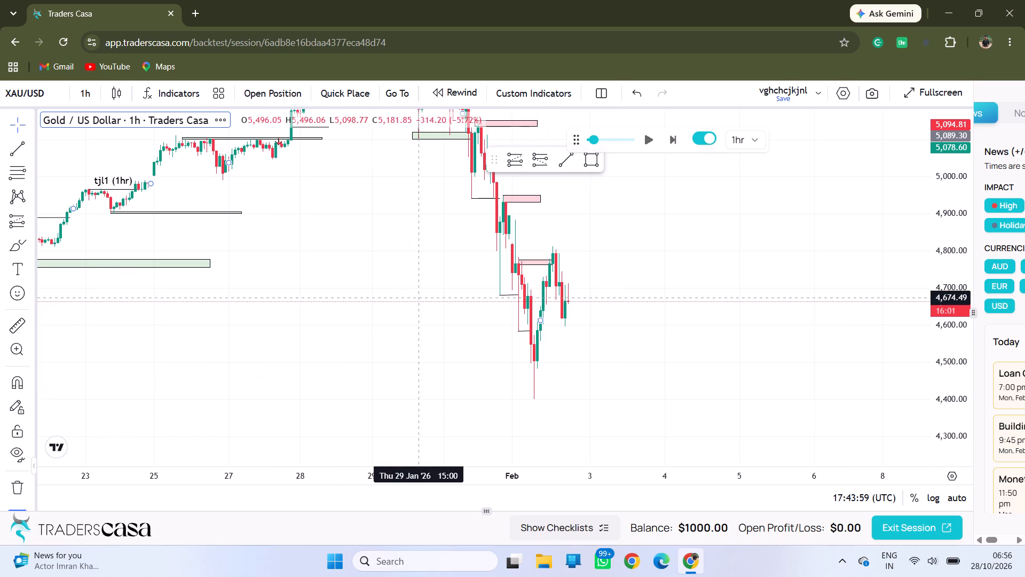
drag(417, 298, 254, 374)
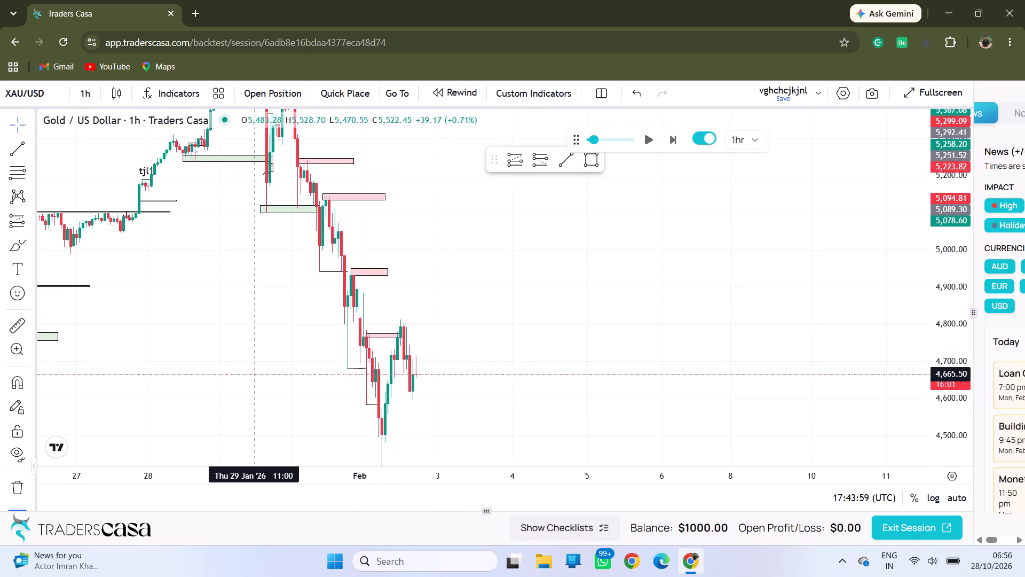
drag(429, 392, 472, 348)
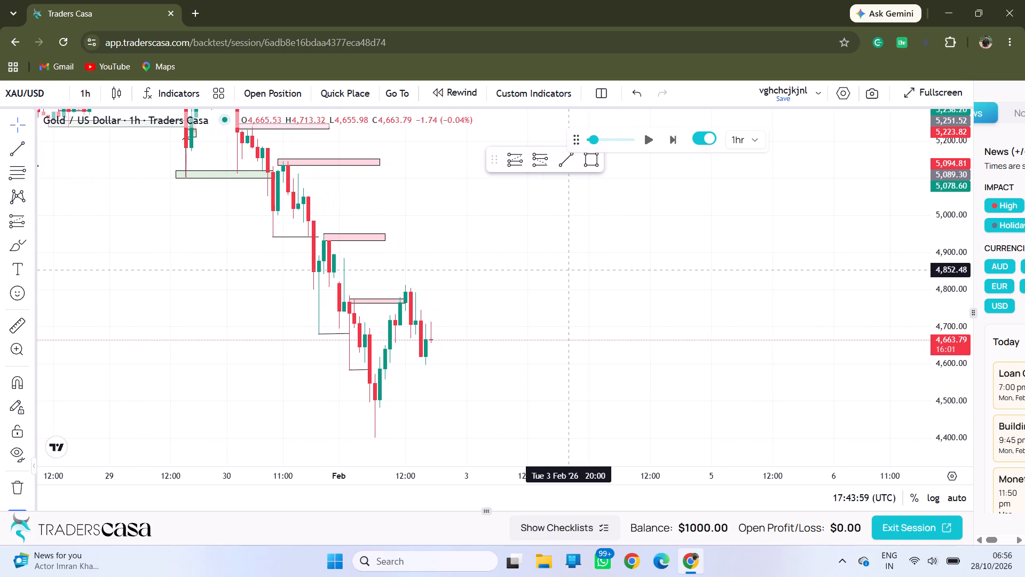
drag(566, 270, 617, 291)
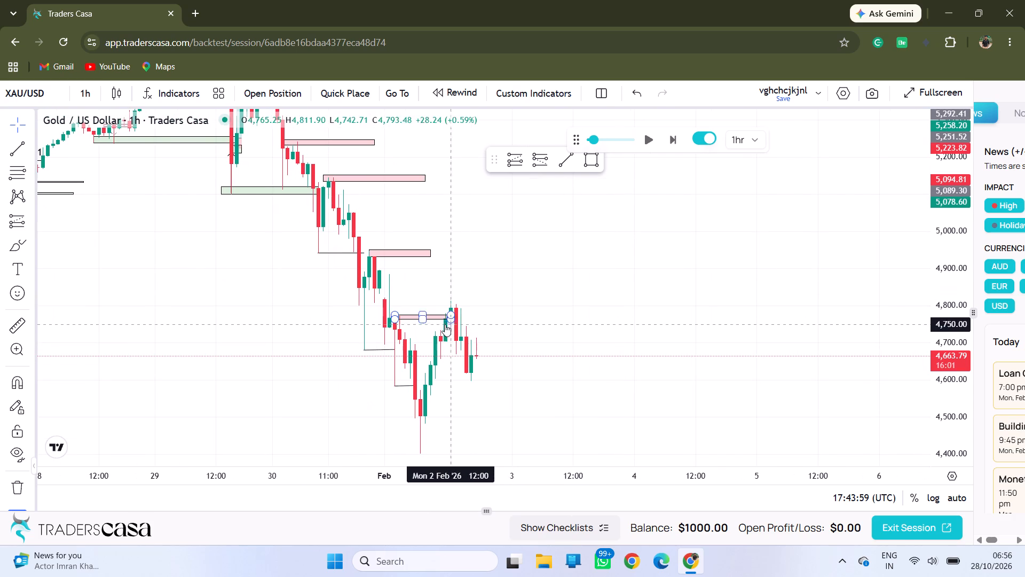
drag(516, 360, 513, 291)
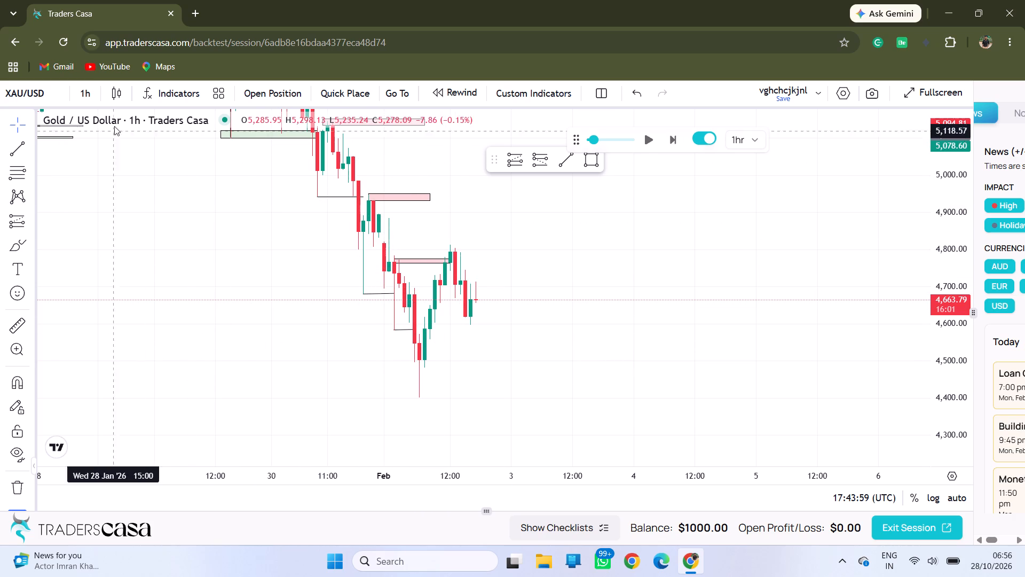
Switch the chart to the 15-minute interval and examine the 2 February price swings around the marked zones.
click(93, 90)
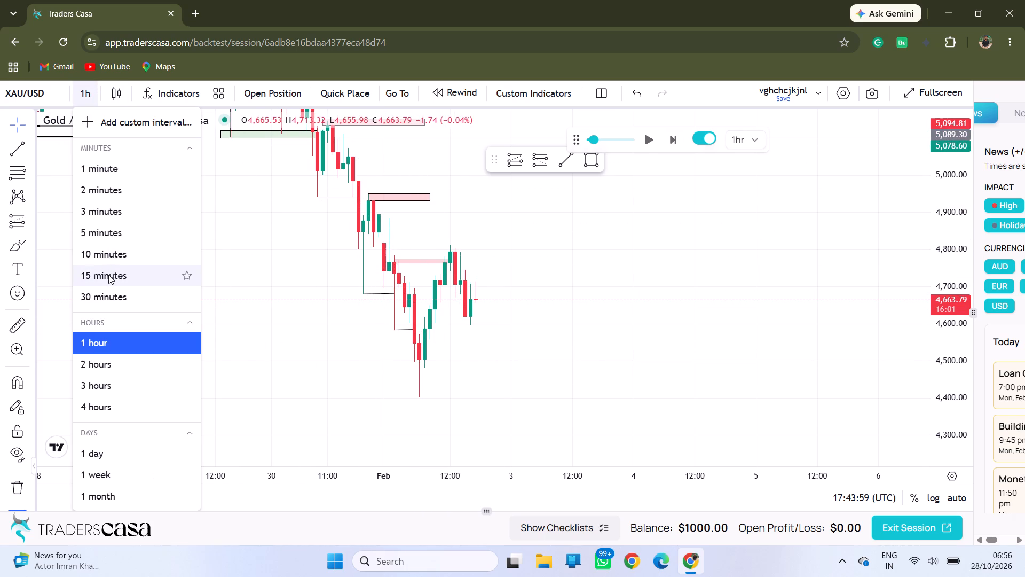
click(108, 275)
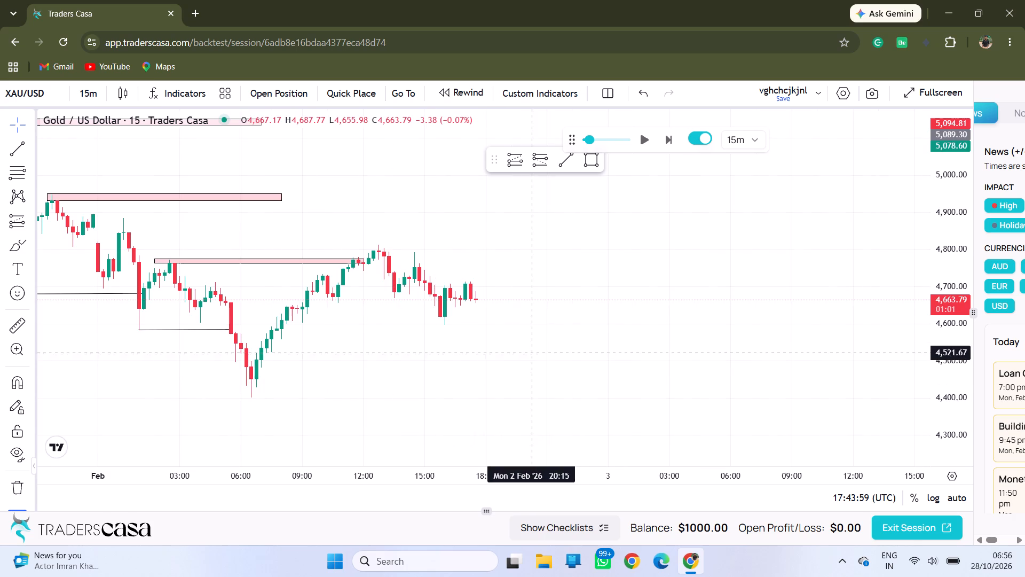
drag(539, 349, 613, 341)
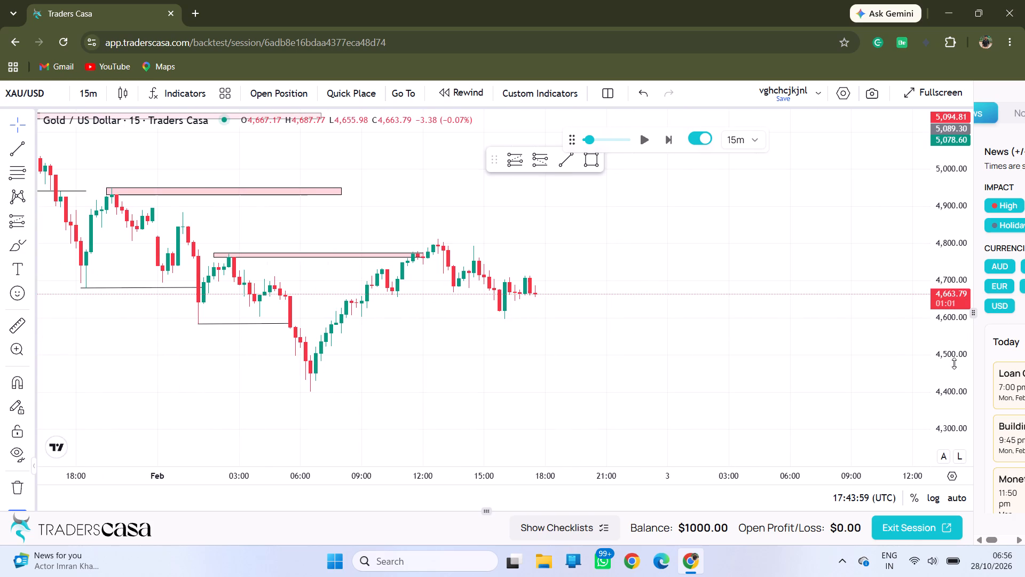
drag(950, 367, 975, 321)
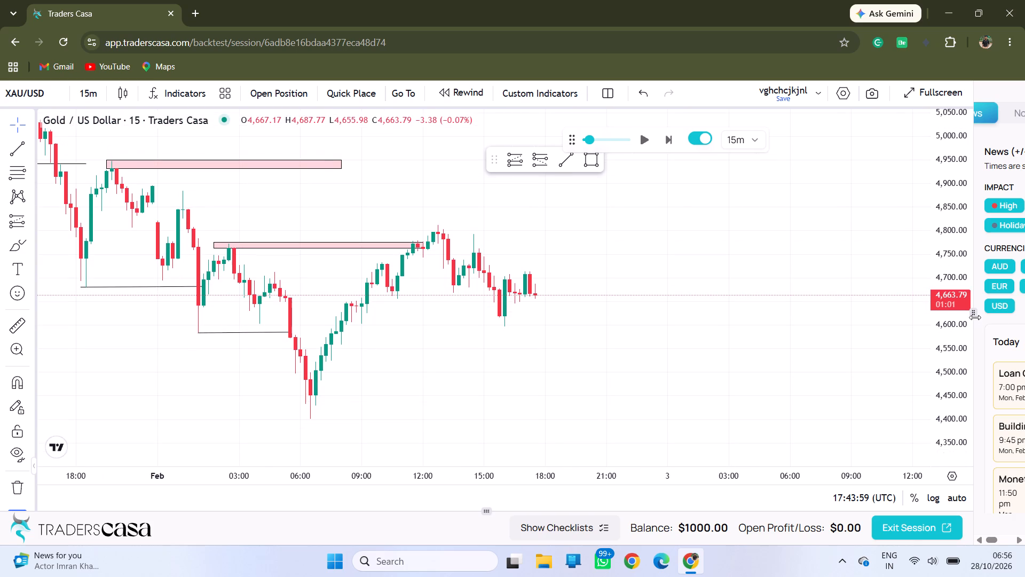
drag(400, 224, 541, 242)
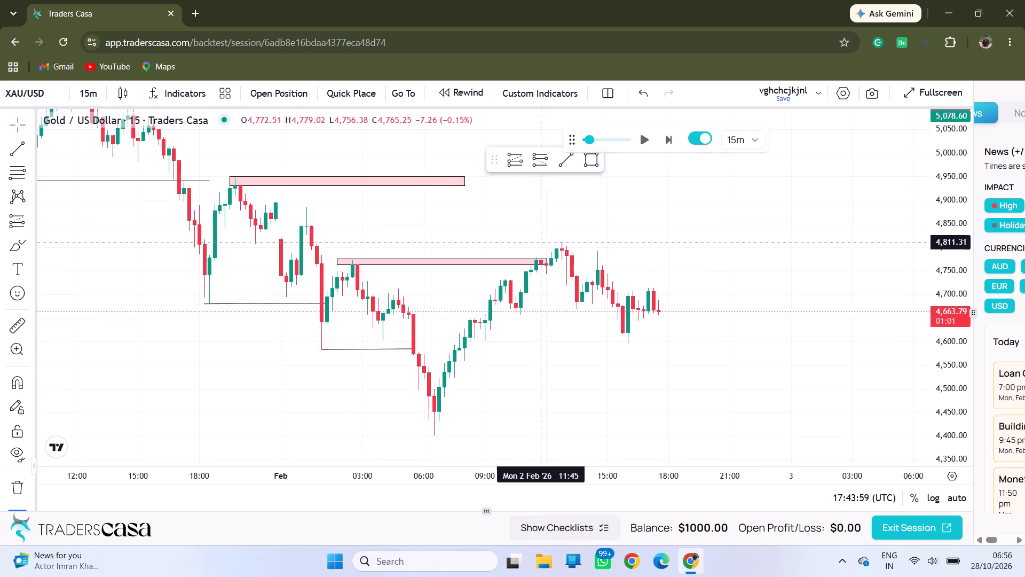
drag(541, 242, 542, 242)
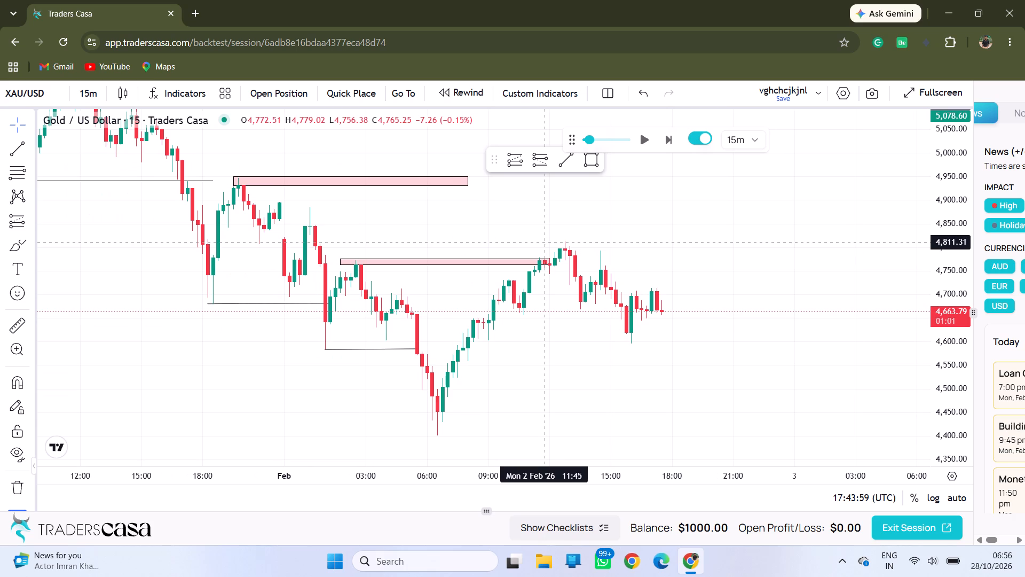
drag(584, 300, 570, 274)
drag(492, 391, 475, 346)
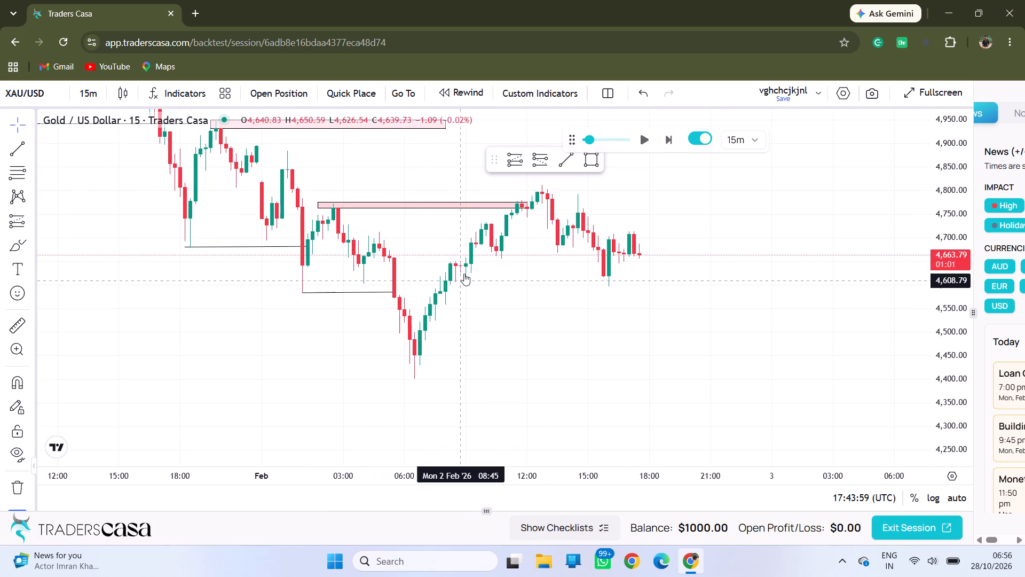
drag(474, 376, 527, 383)
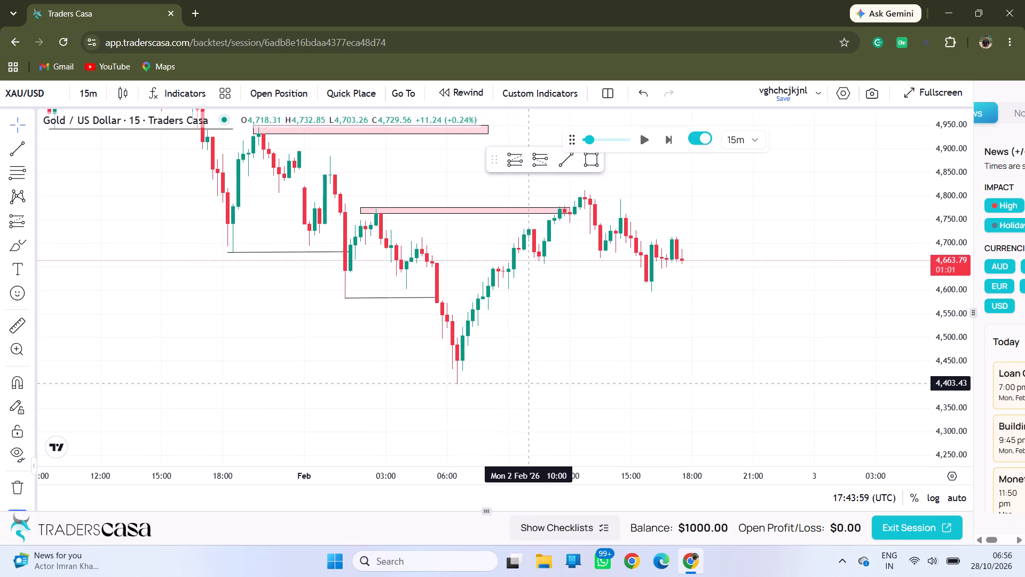
drag(519, 360, 535, 378)
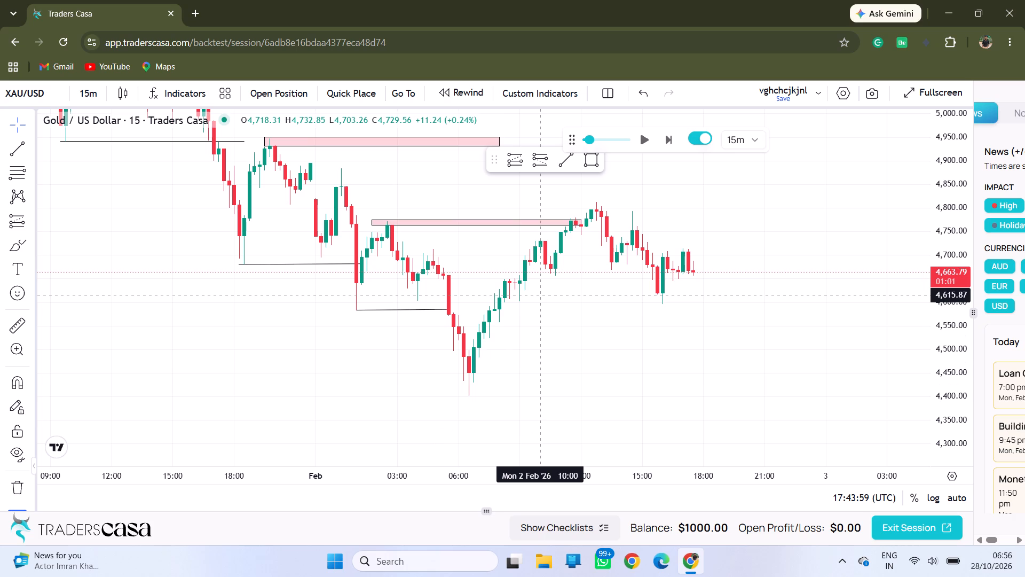
drag(619, 277, 601, 284)
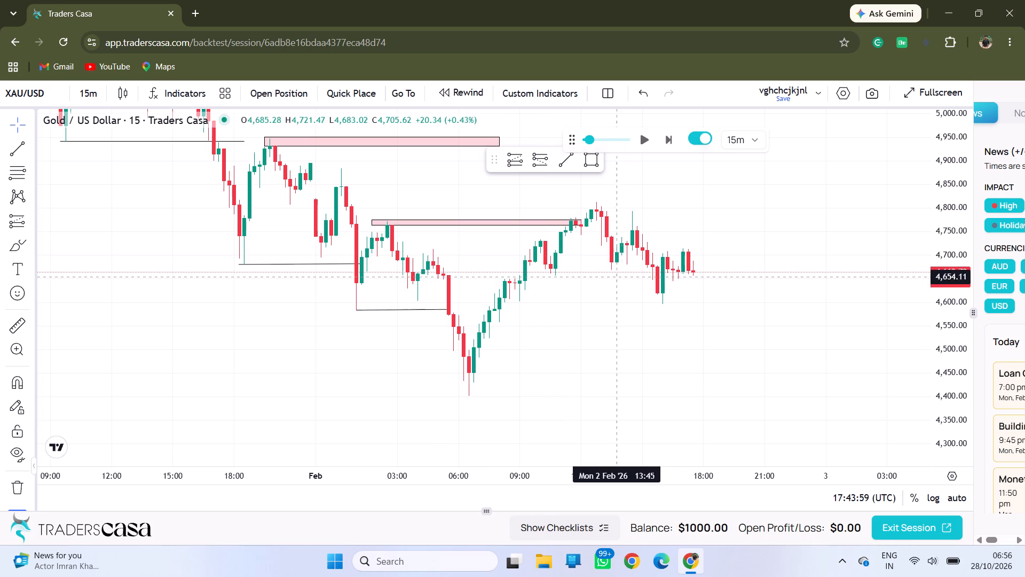
drag(601, 284, 566, 302)
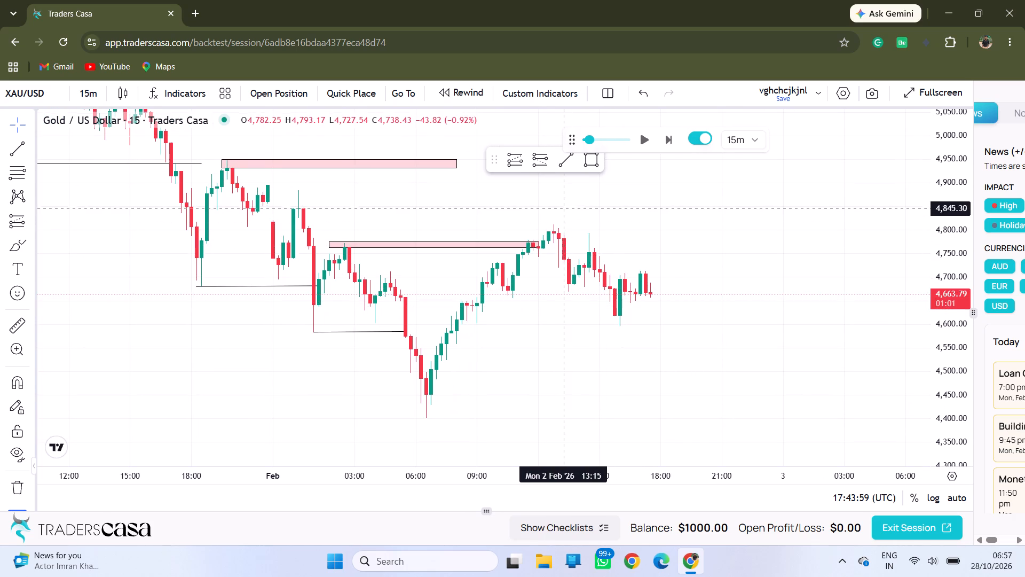
click(561, 290)
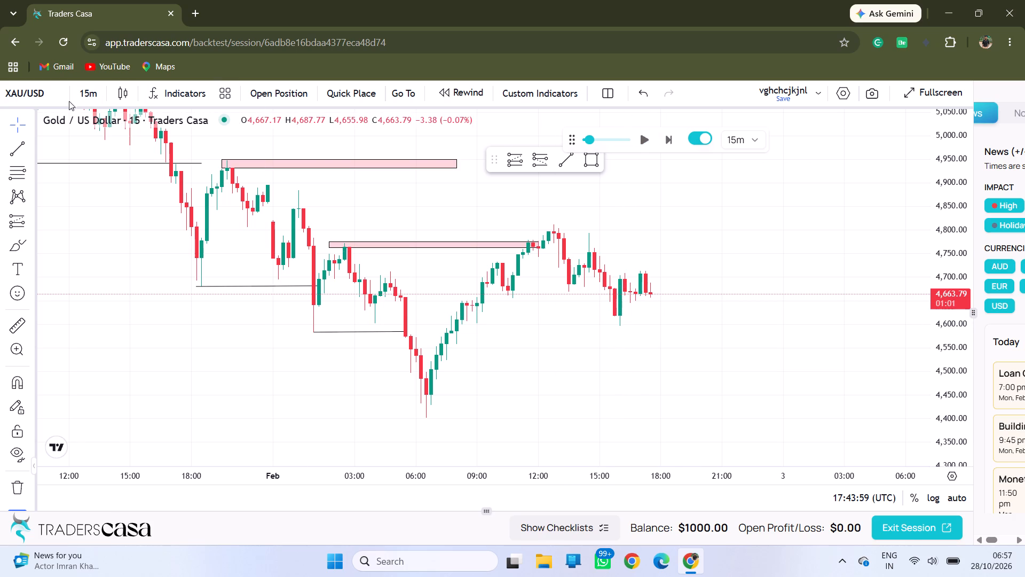
Draw a rectangle zone at the latest swing low, about 4,619 to 4,600, from 15:00 to 21:15 on 2 February.
click(29, 241)
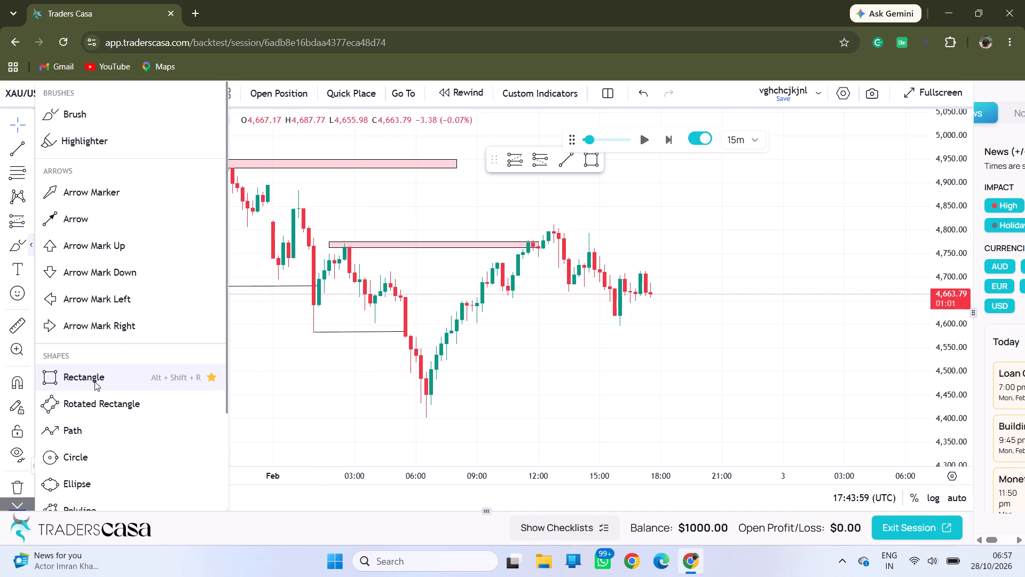
click(93, 381)
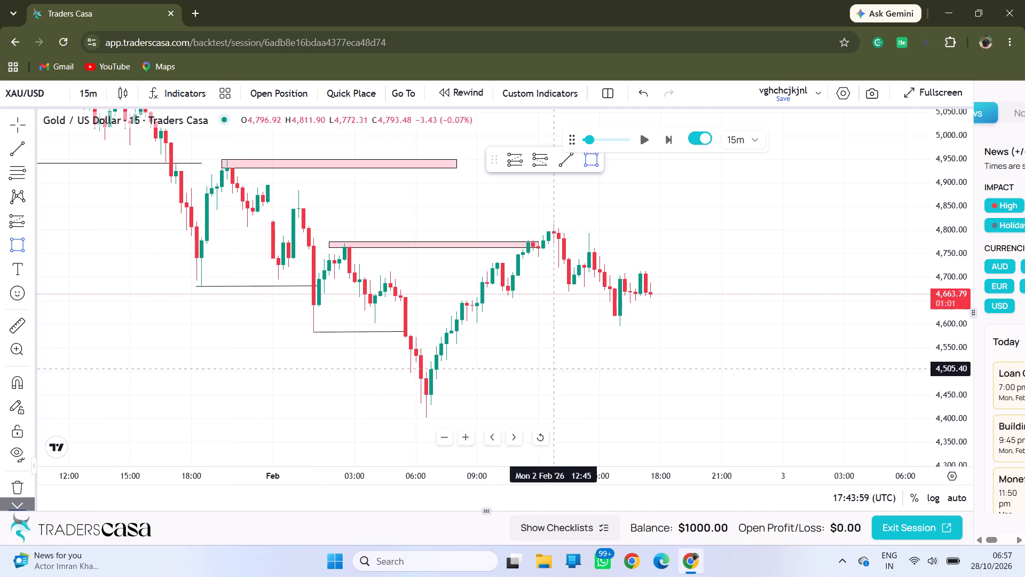
click(602, 315)
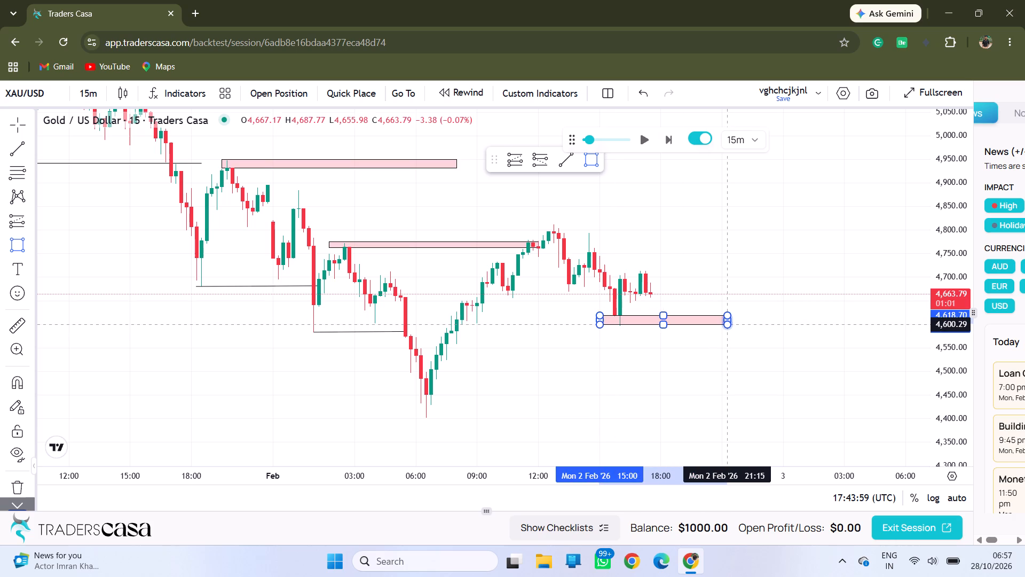
click(728, 324)
click(684, 269)
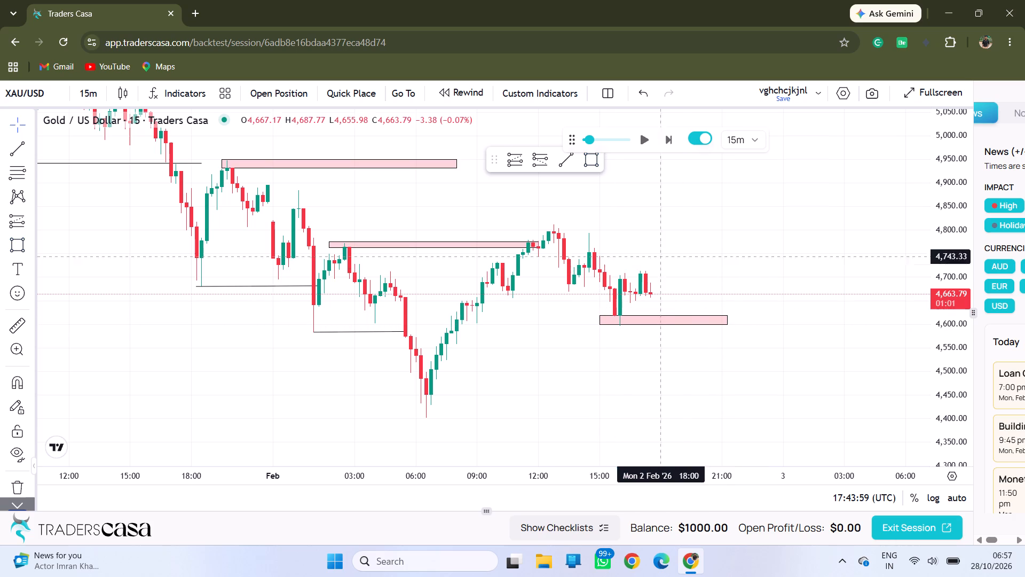
Switch the chart to the 1-minute interval and view price against the new zone with an expanded price scale.
click(85, 97)
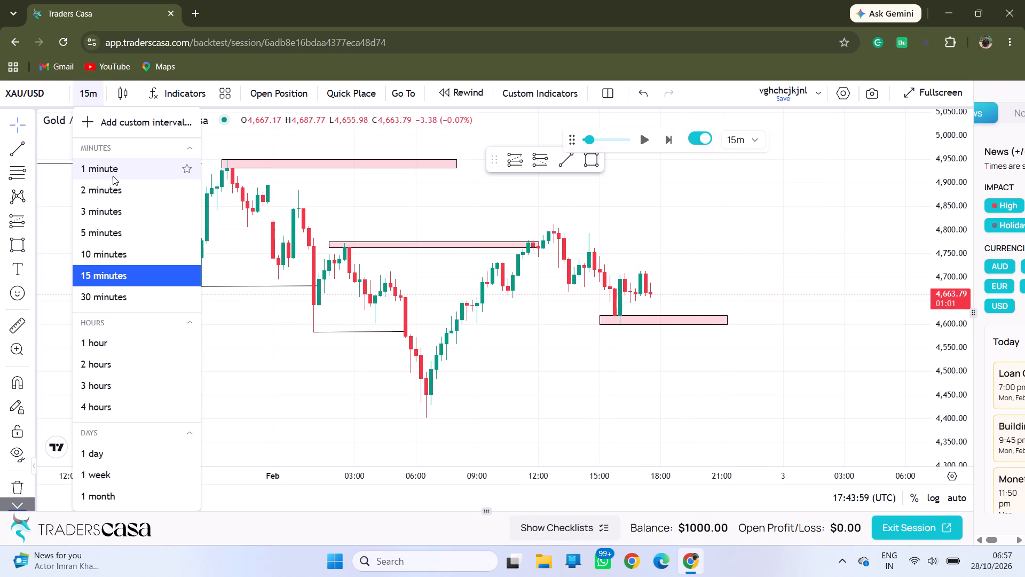
click(113, 176)
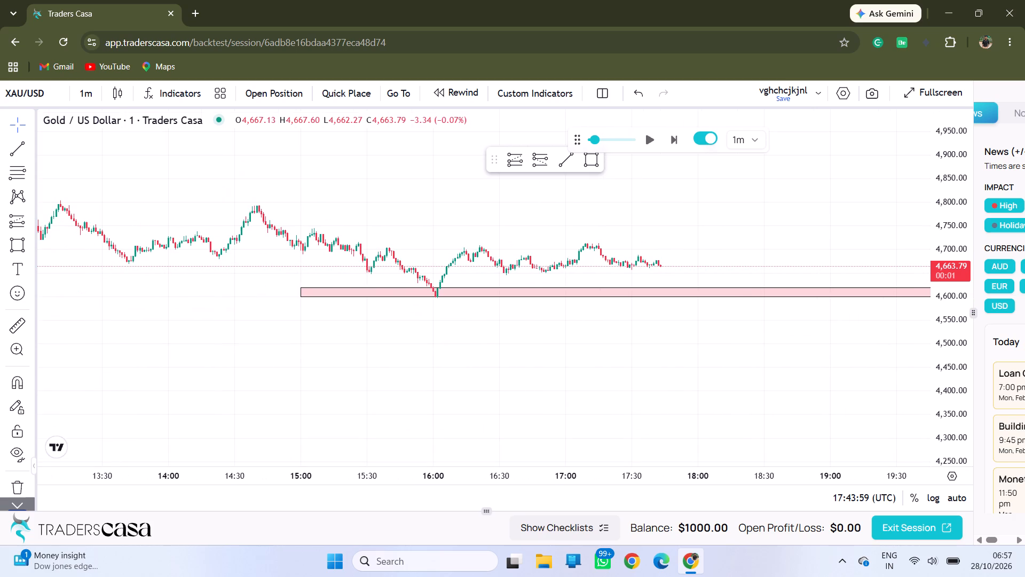
drag(961, 358, 929, 169)
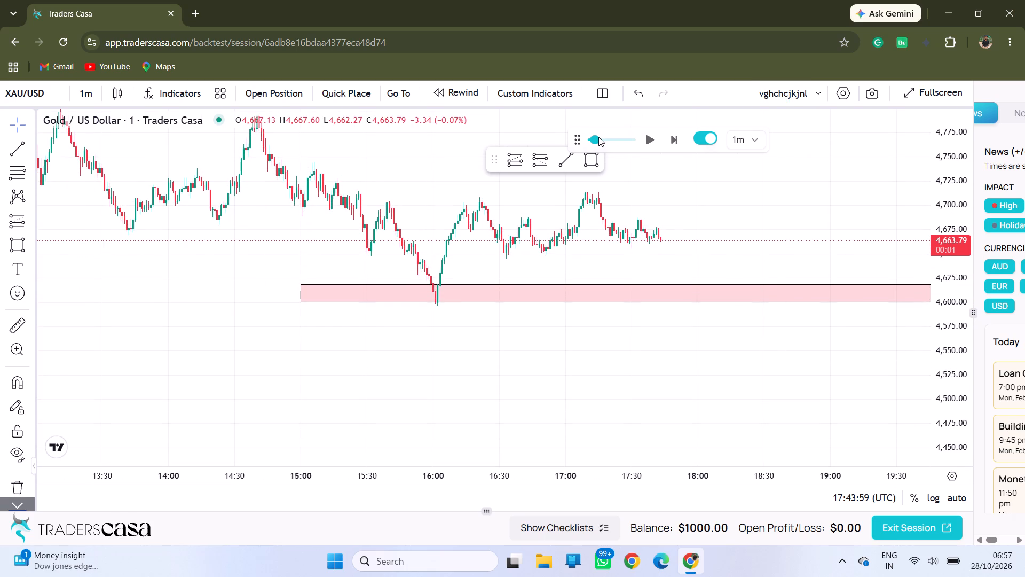
Set the replay speed to its maximum.
drag(598, 137, 655, 132)
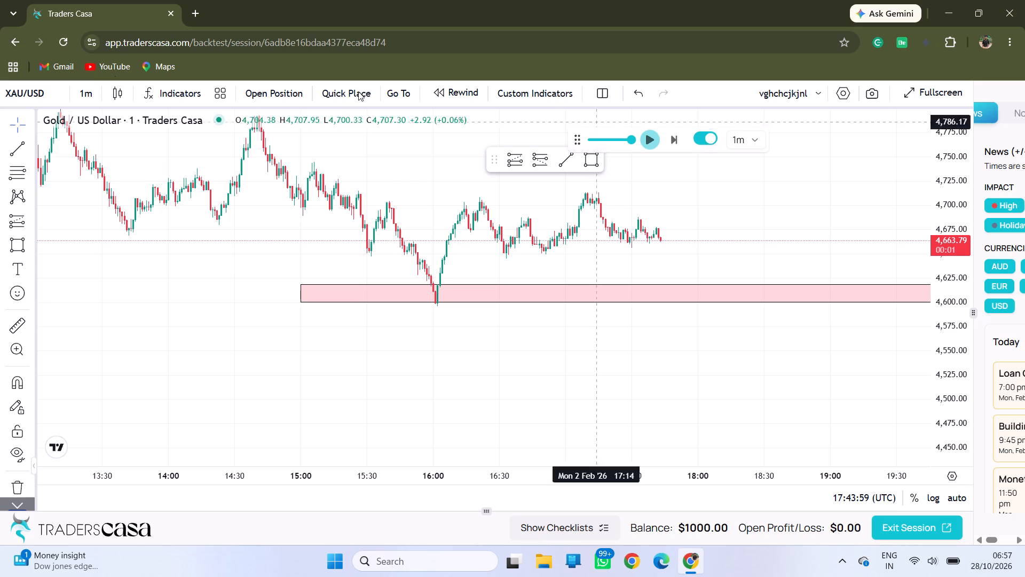
Return the chart to the 15-minute interval and bring the latest candles, the new zone and the supply zone above into view.
drag(101, 89, 87, 89)
click(87, 89)
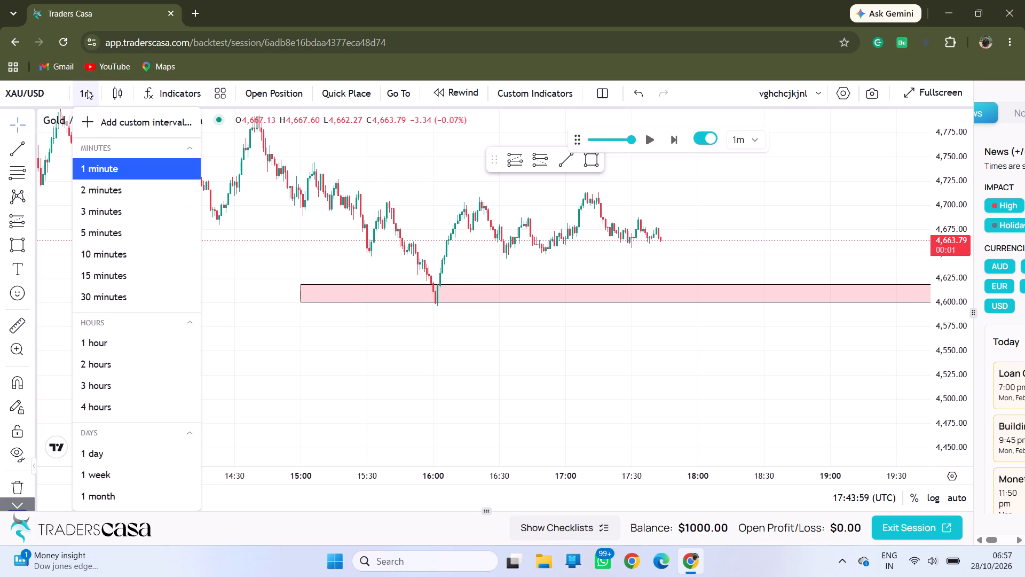
click(112, 275)
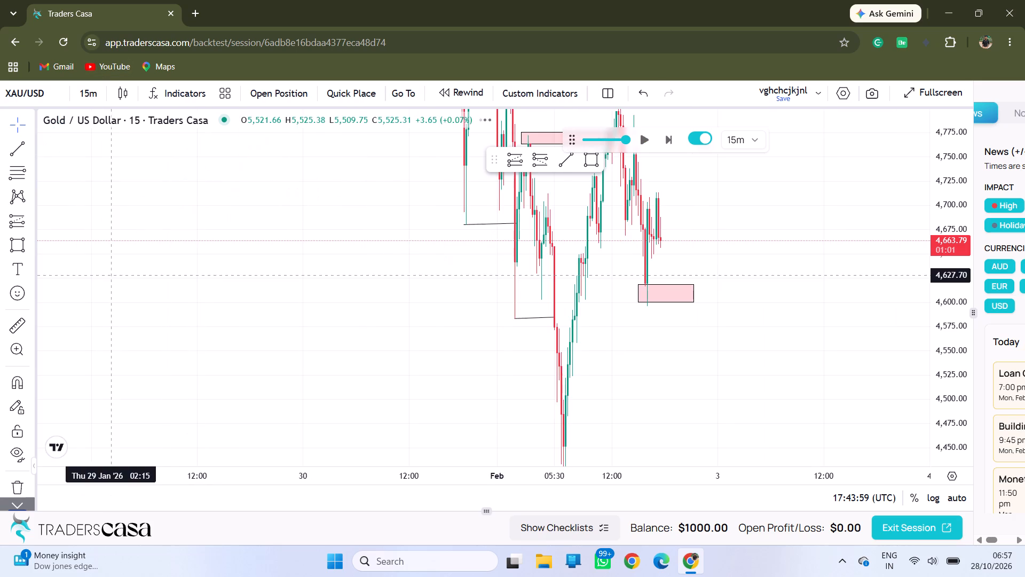
drag(669, 227, 597, 365)
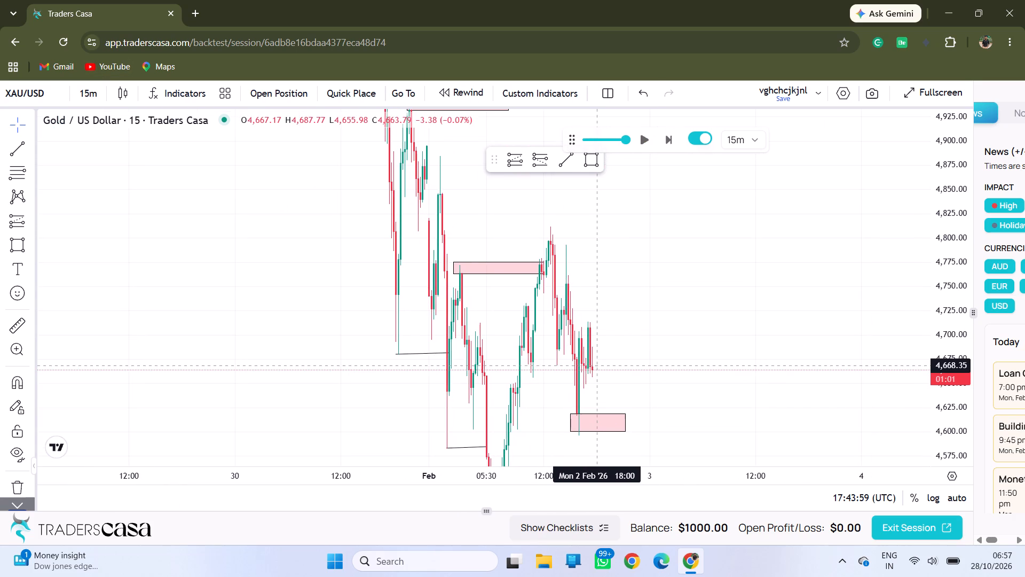
Replay the market on the 15-minute chart and pause at about 19:00 UTC on 2 February.
drag(609, 277, 564, 289)
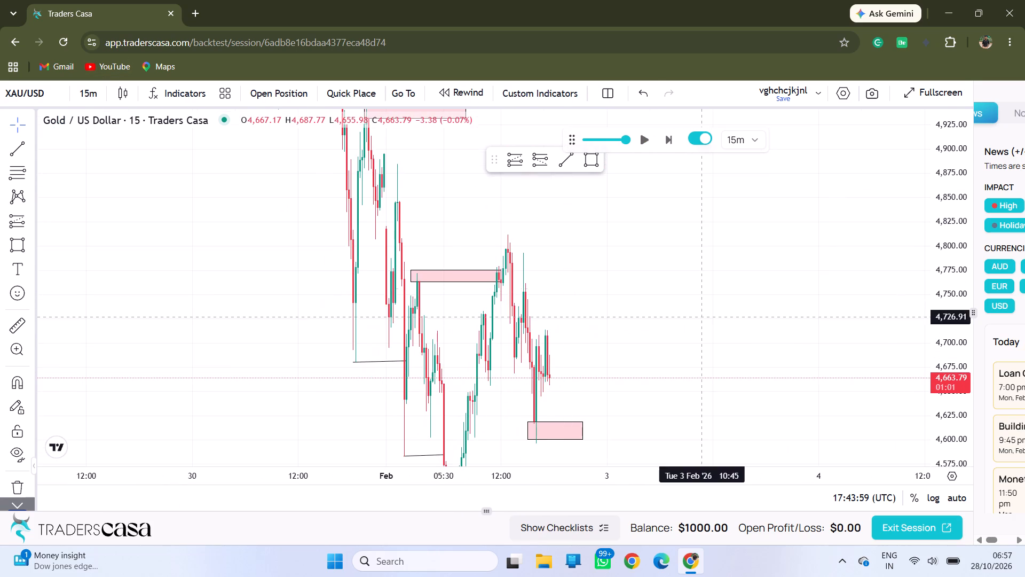
drag(953, 290, 988, 474)
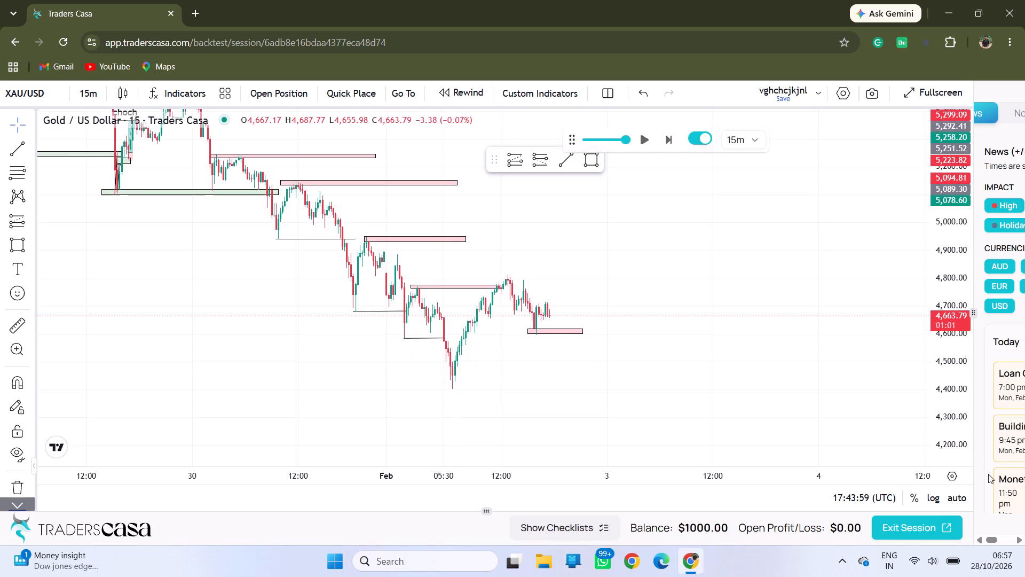
drag(988, 474, 978, 462)
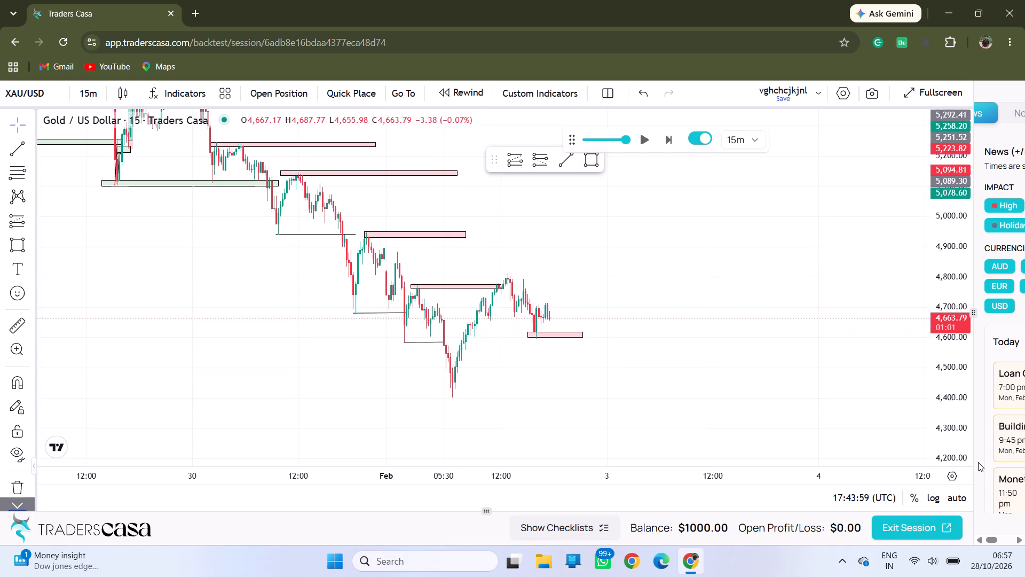
drag(978, 462, 975, 458)
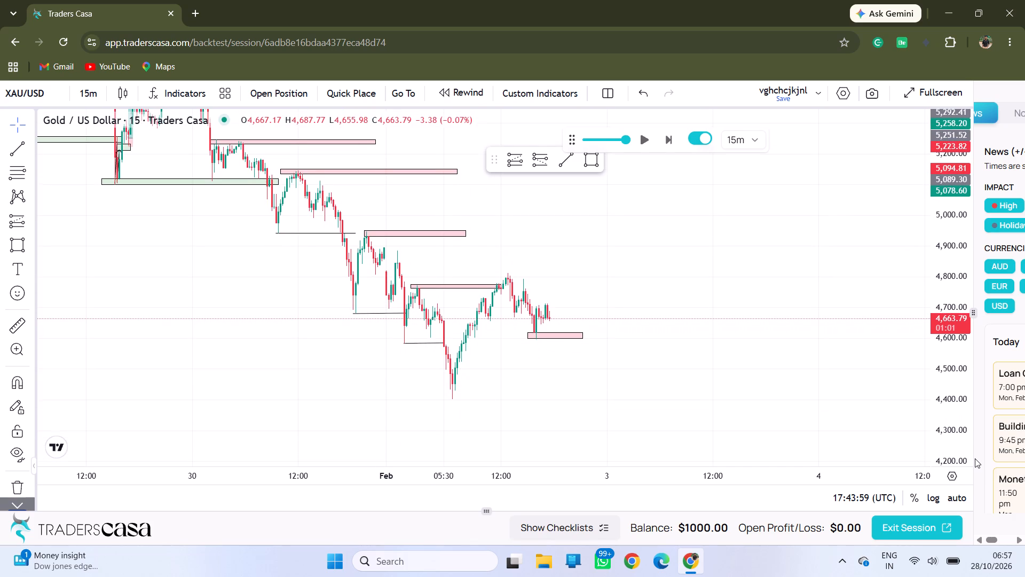
drag(975, 458, 973, 455)
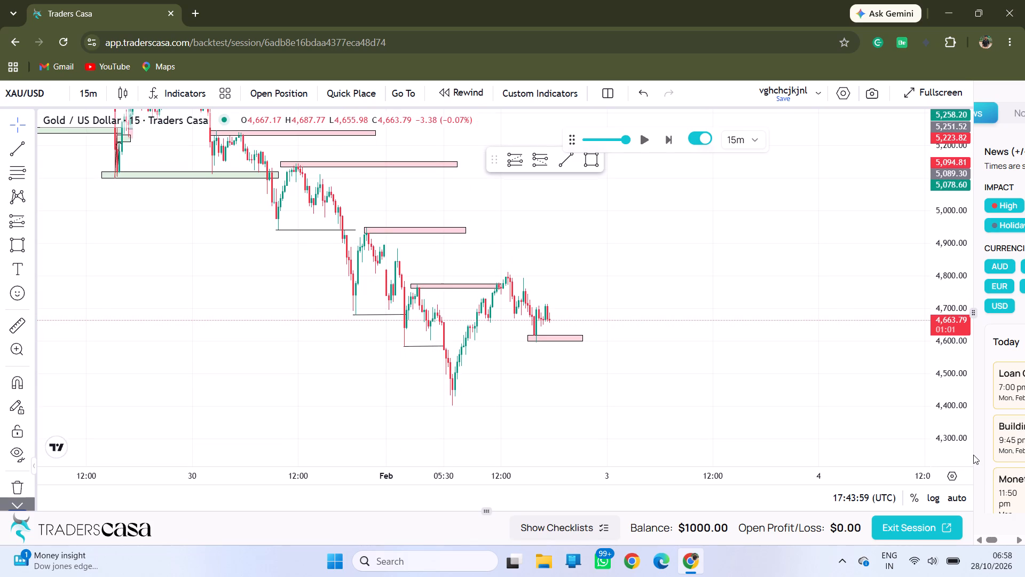
drag(973, 455, 973, 452)
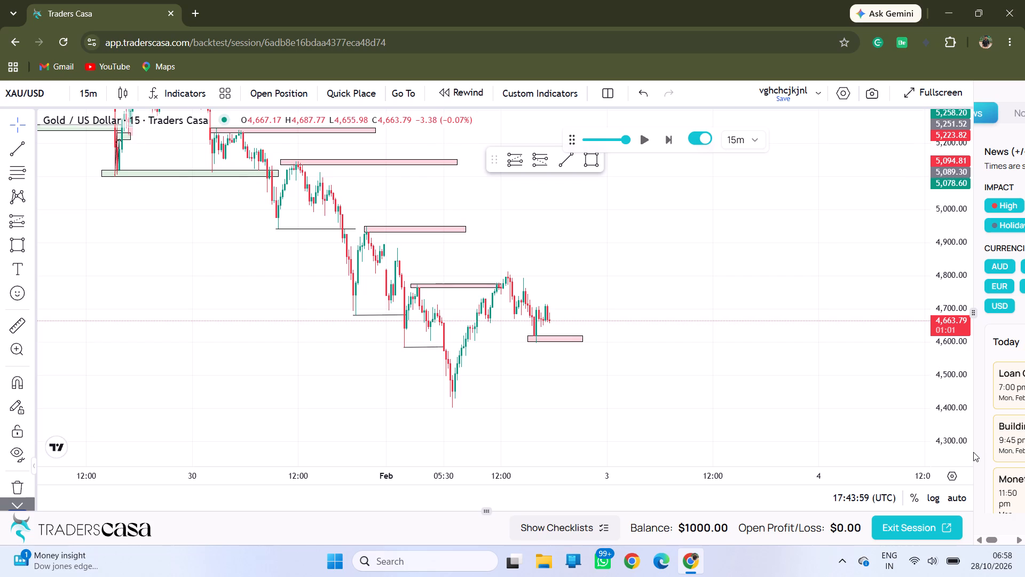
drag(973, 452, 973, 451)
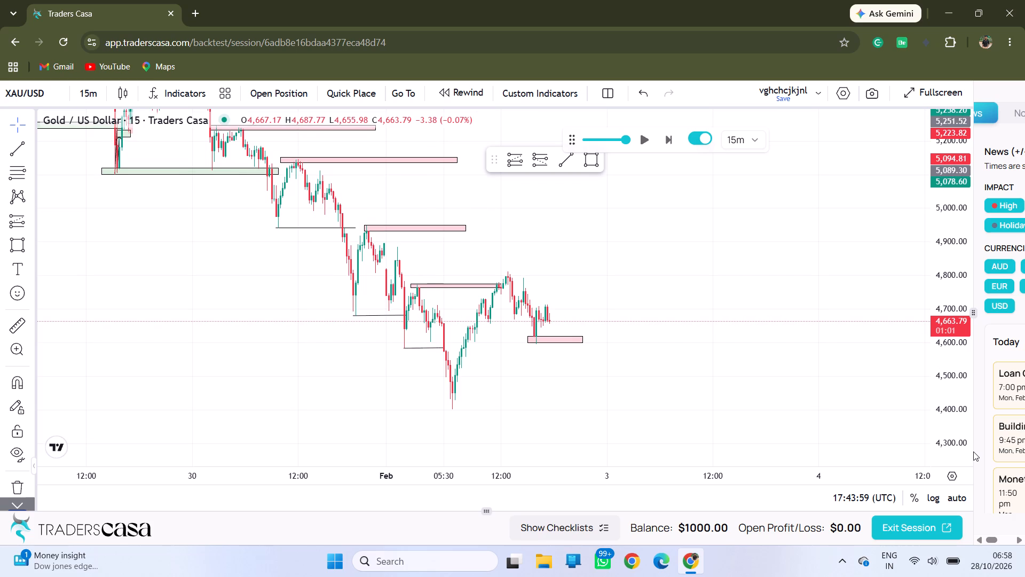
drag(973, 451, 973, 451)
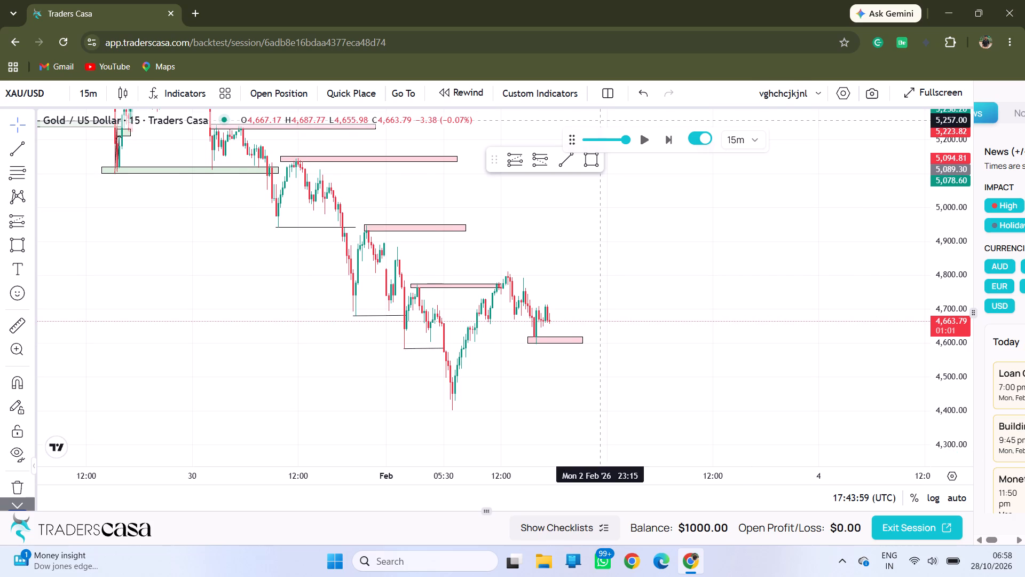
click(648, 141)
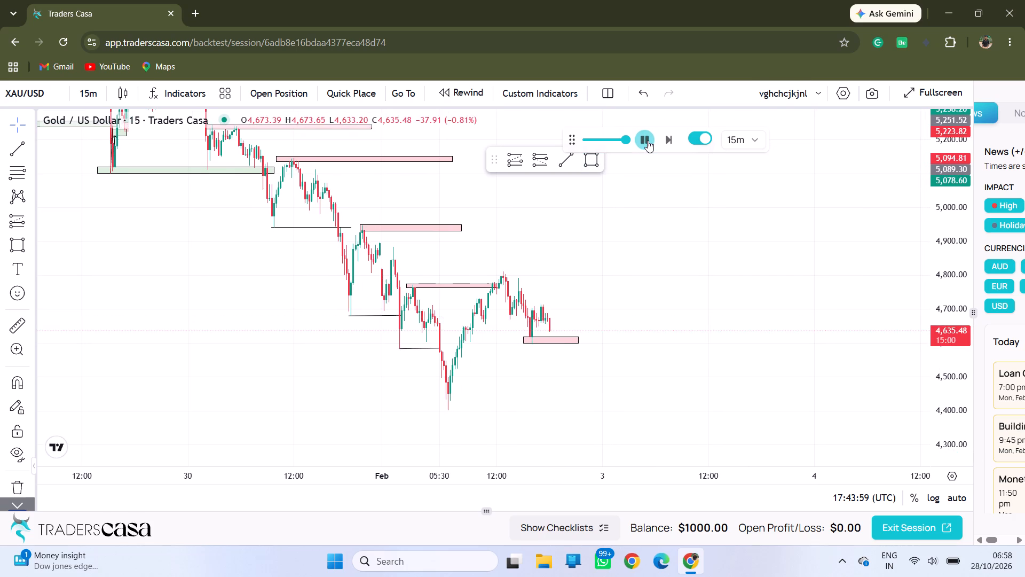
click(648, 141)
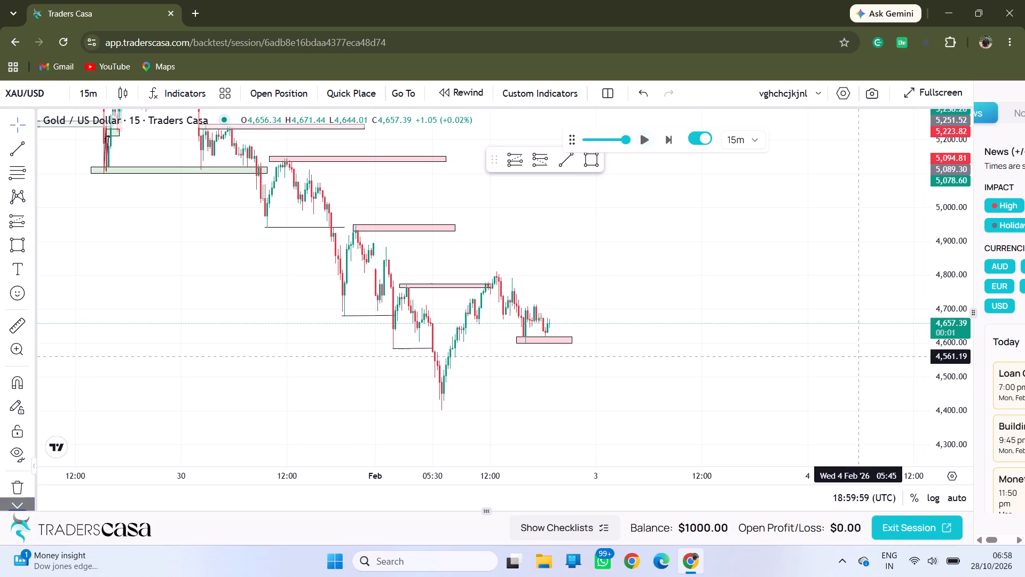
Resume the market replay and pause at about 02:30 UTC on 3 February.
drag(943, 409, 884, 167)
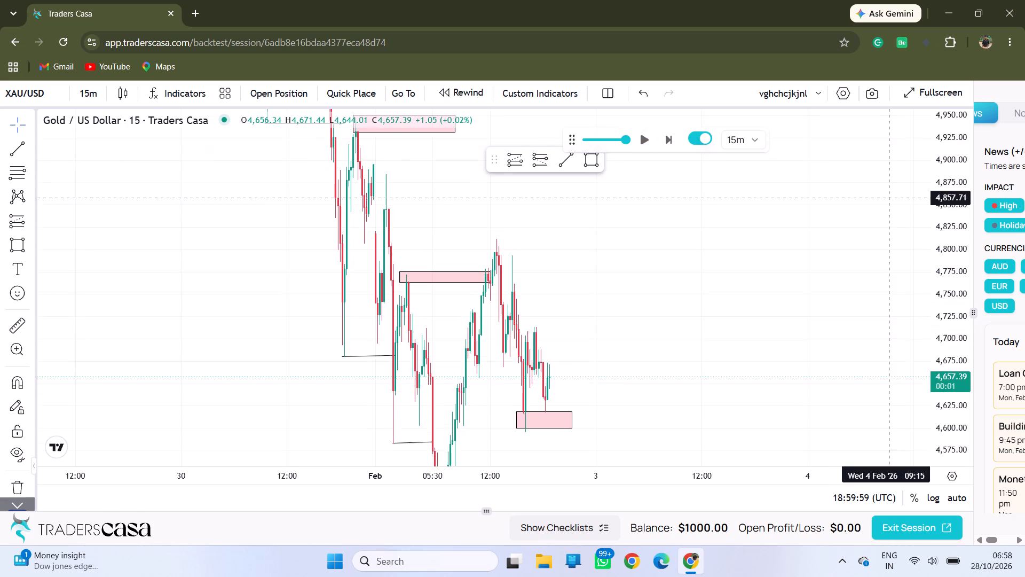
drag(884, 167, 895, 353)
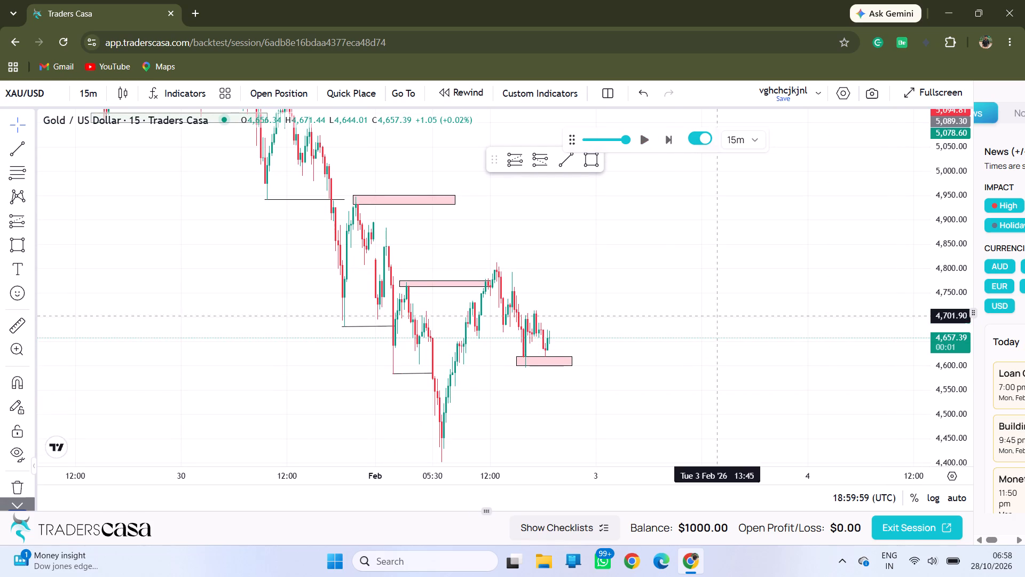
drag(664, 309, 741, 295)
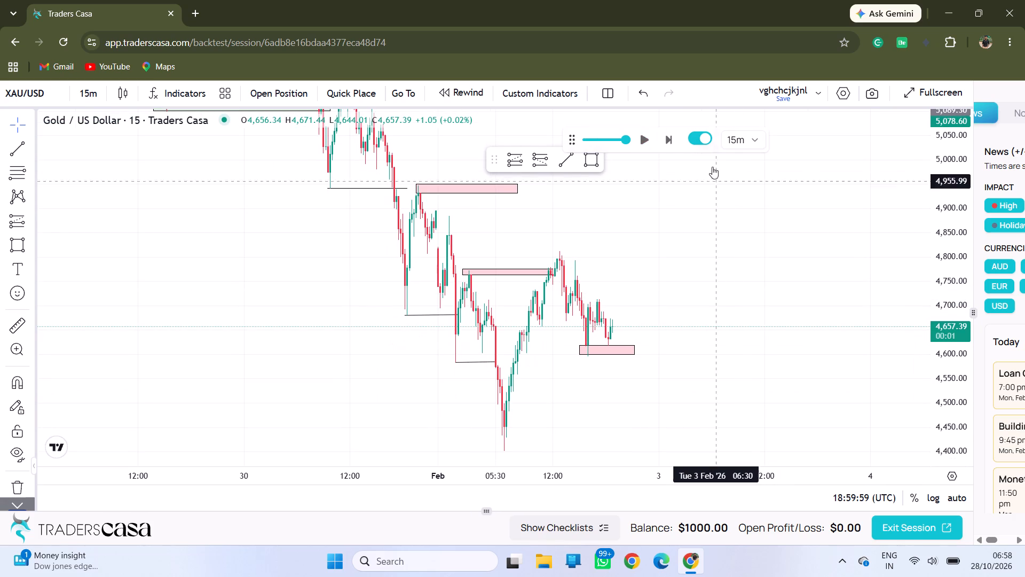
click(645, 134)
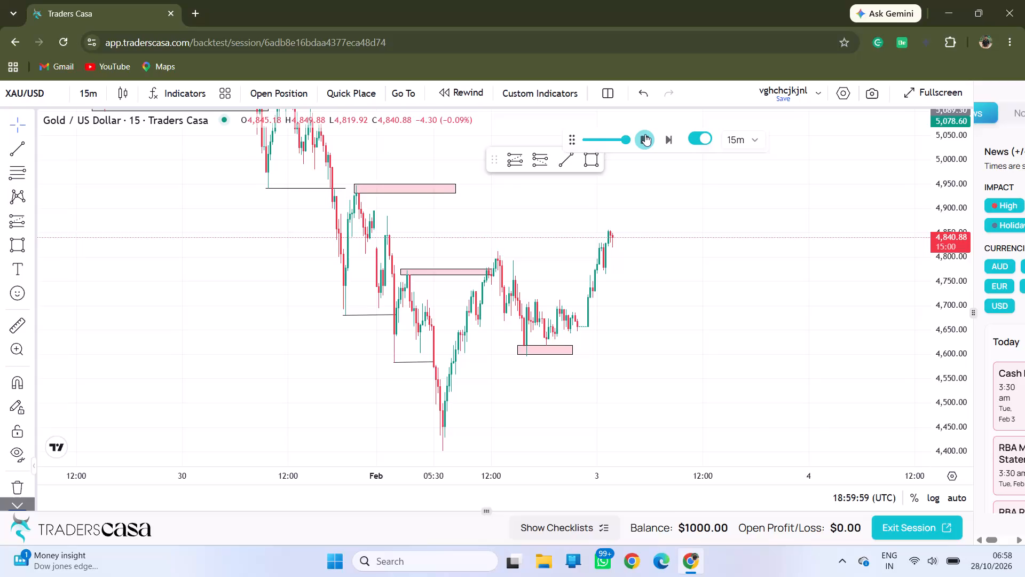
click(645, 134)
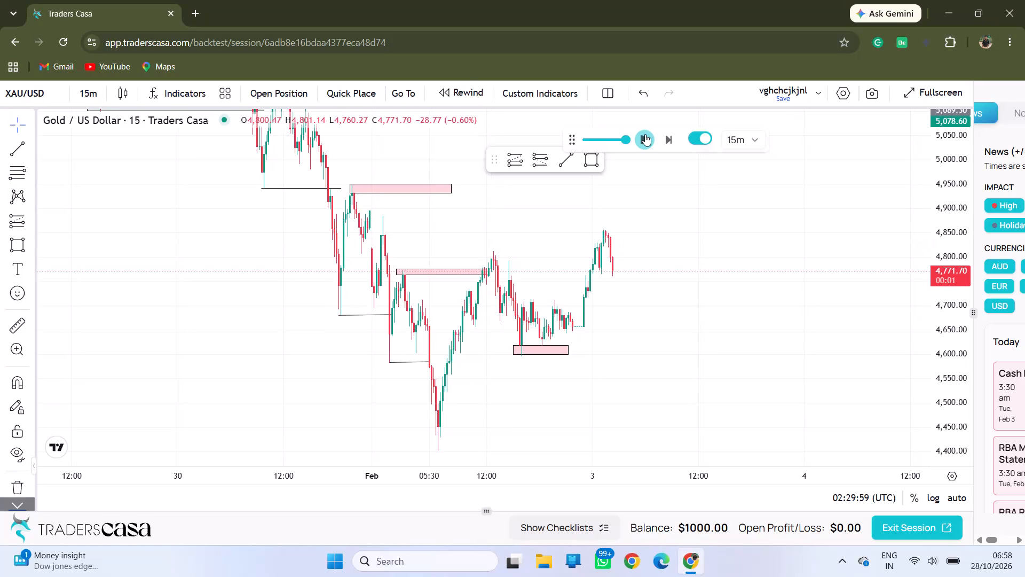
Continue the market replay and pause at about 10:30 UTC on 3 February.
click(645, 134)
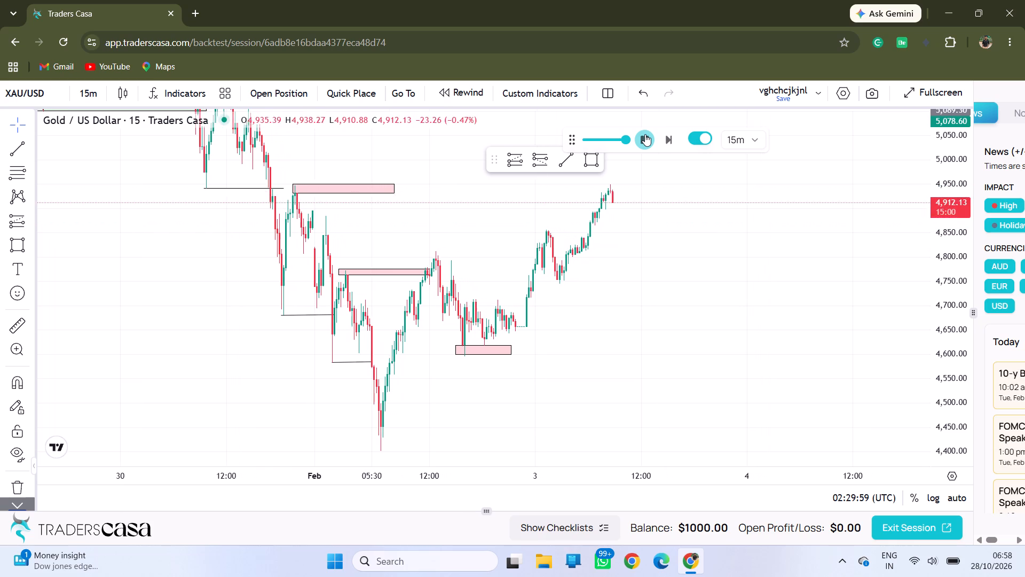
click(645, 134)
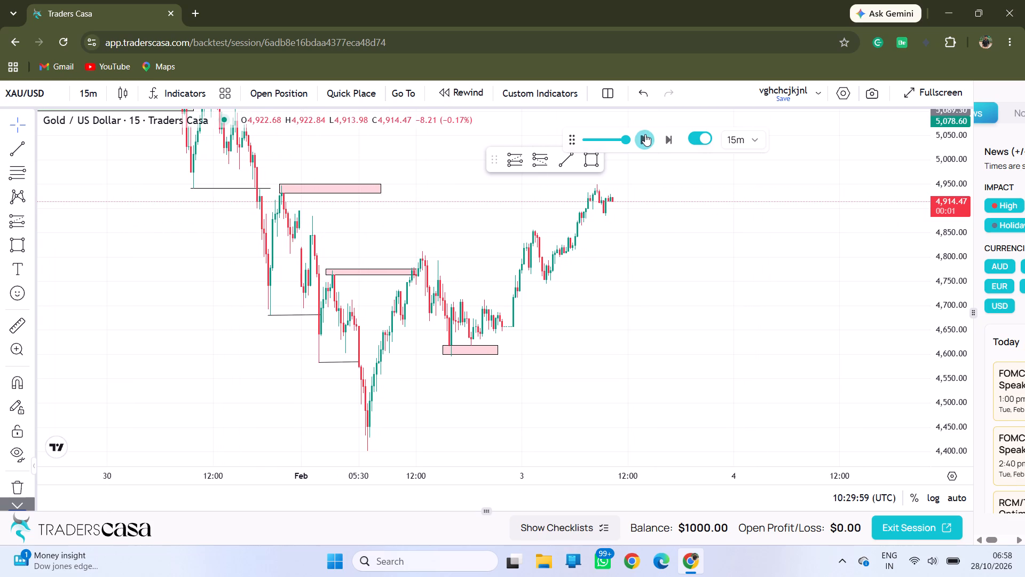
Delete the pink supply zone spanning about 4,775 to 4,763 from 01:45 to 12:00 on 2 February.
drag(491, 275, 524, 266)
drag(524, 266, 645, 272)
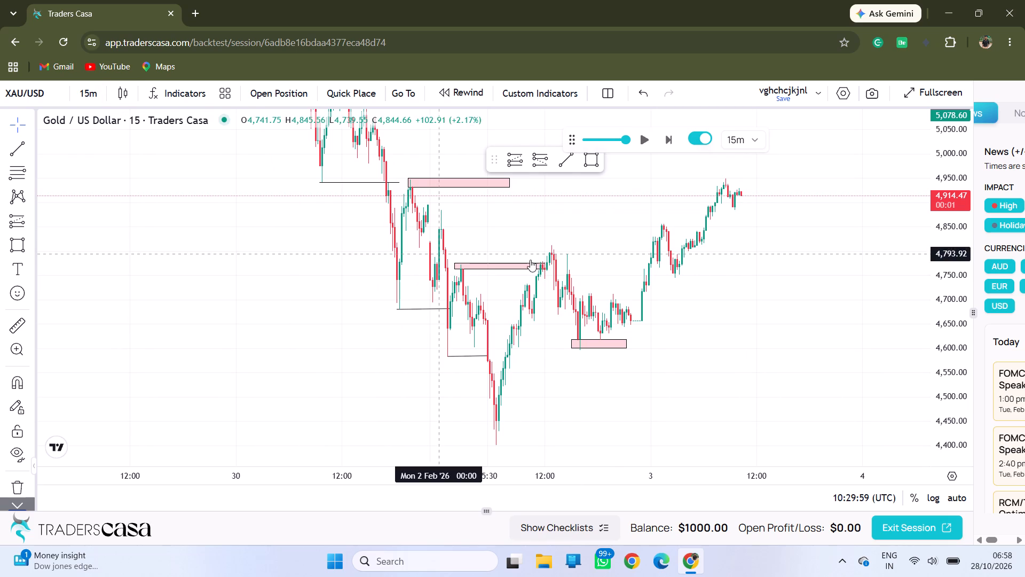
drag(542, 295, 561, 292)
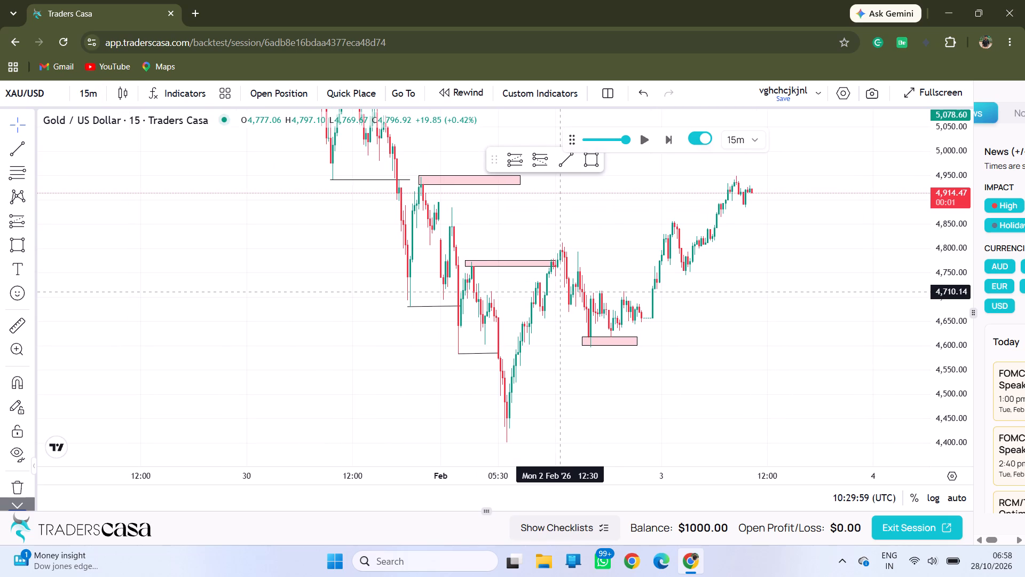
click(500, 262)
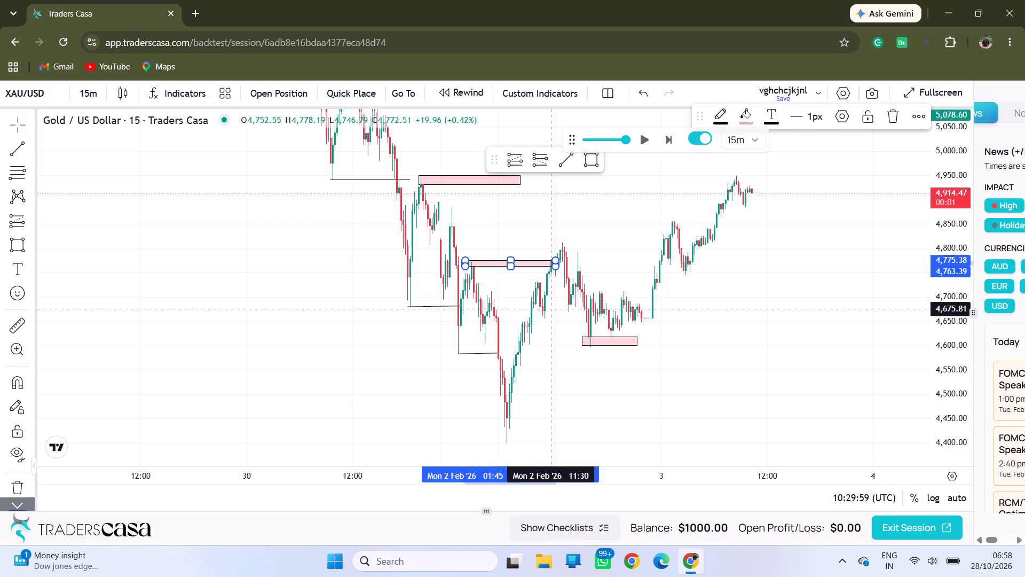
click(769, 360)
drag(952, 410, 930, 261)
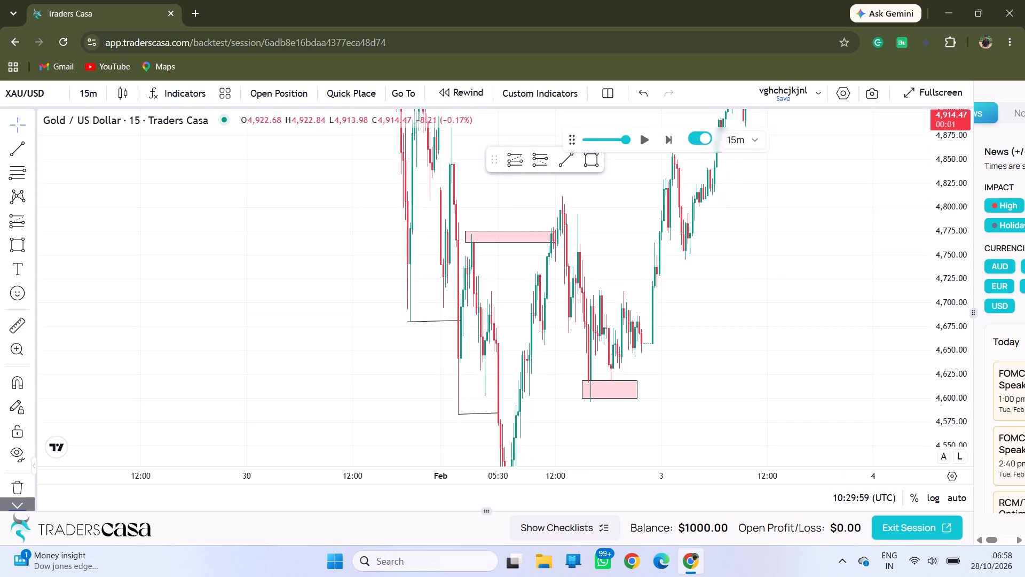
drag(930, 261, 911, 204)
drag(558, 290, 675, 291)
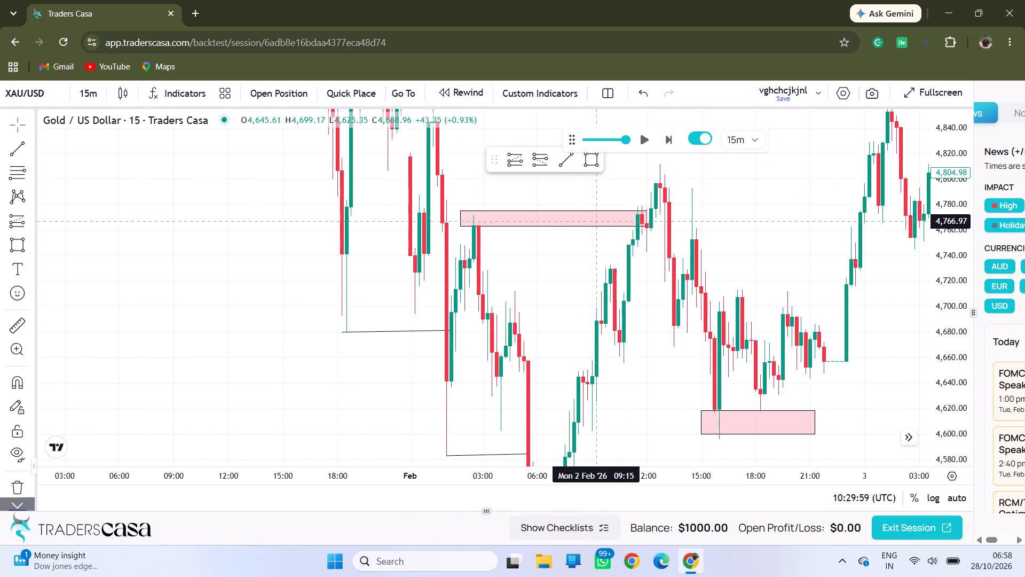
click(589, 227)
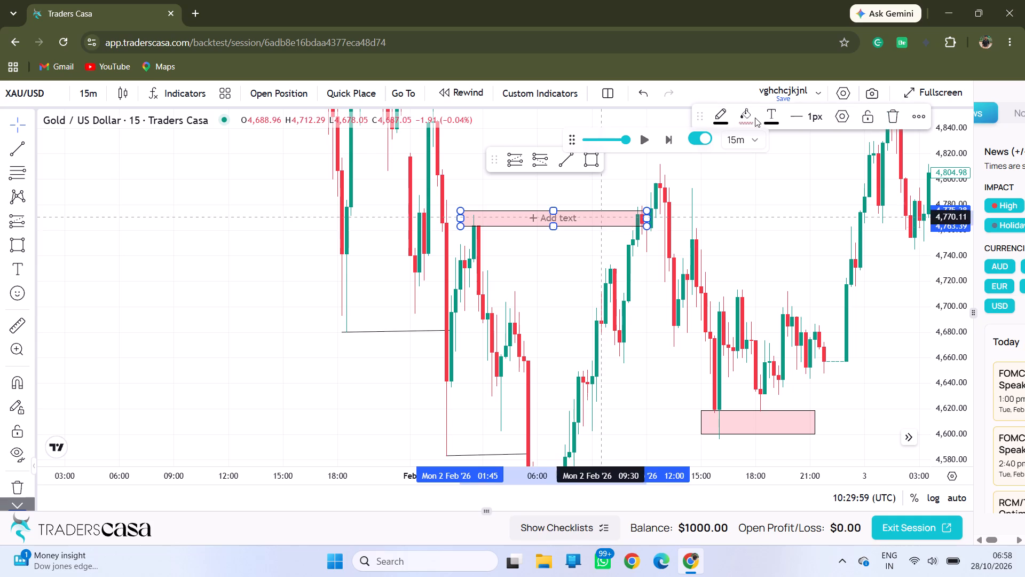
click(891, 119)
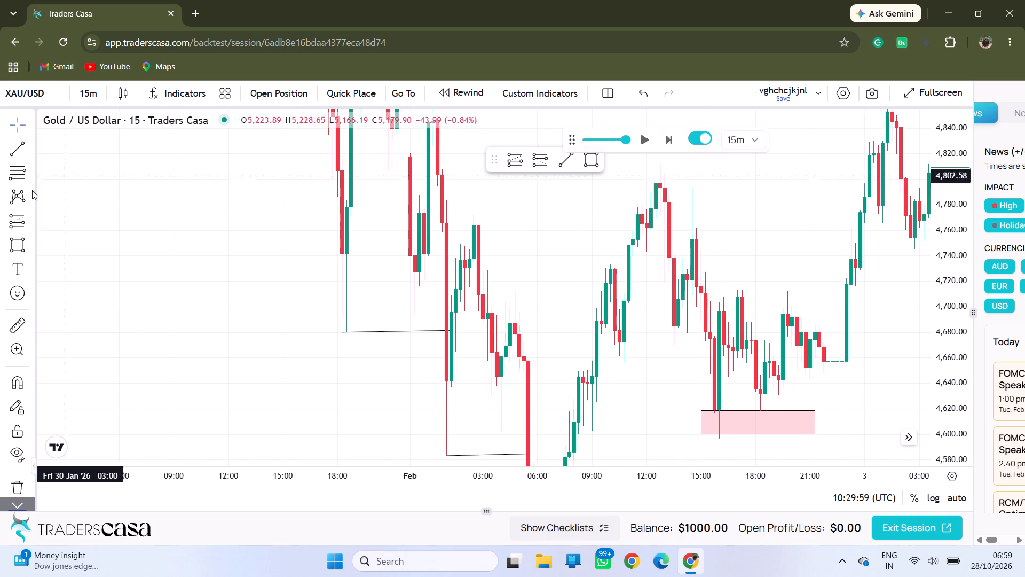
Draw a near-horizontal trend line at about 4,772 from the 02:30 swing high to 12:00 on 2 February.
click(22, 145)
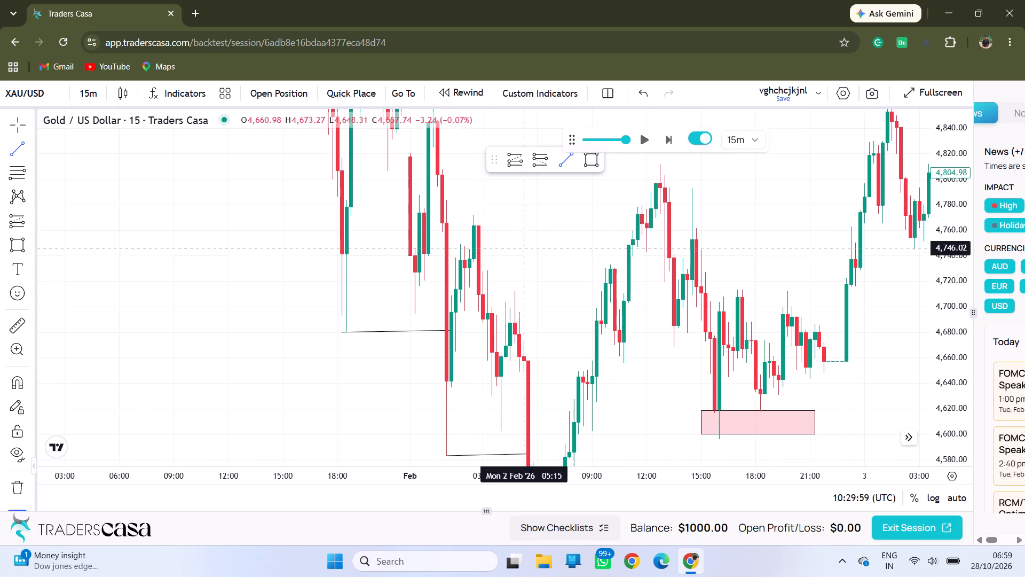
click(474, 215)
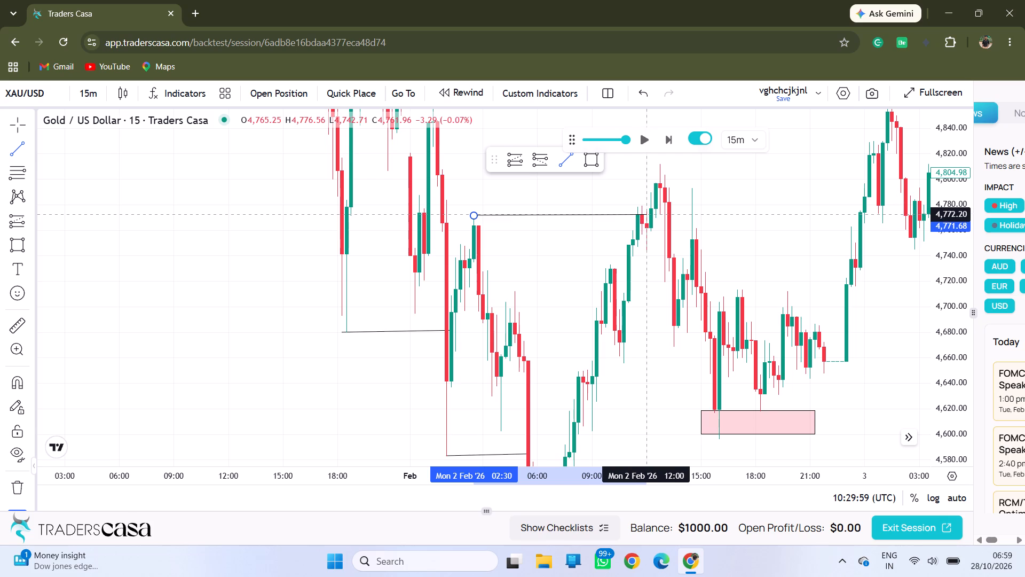
click(644, 215)
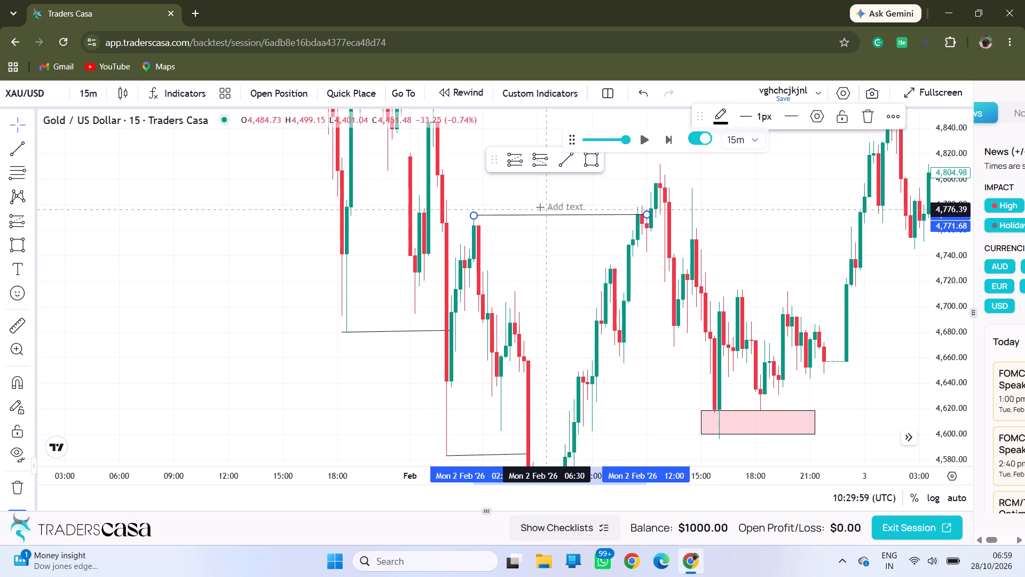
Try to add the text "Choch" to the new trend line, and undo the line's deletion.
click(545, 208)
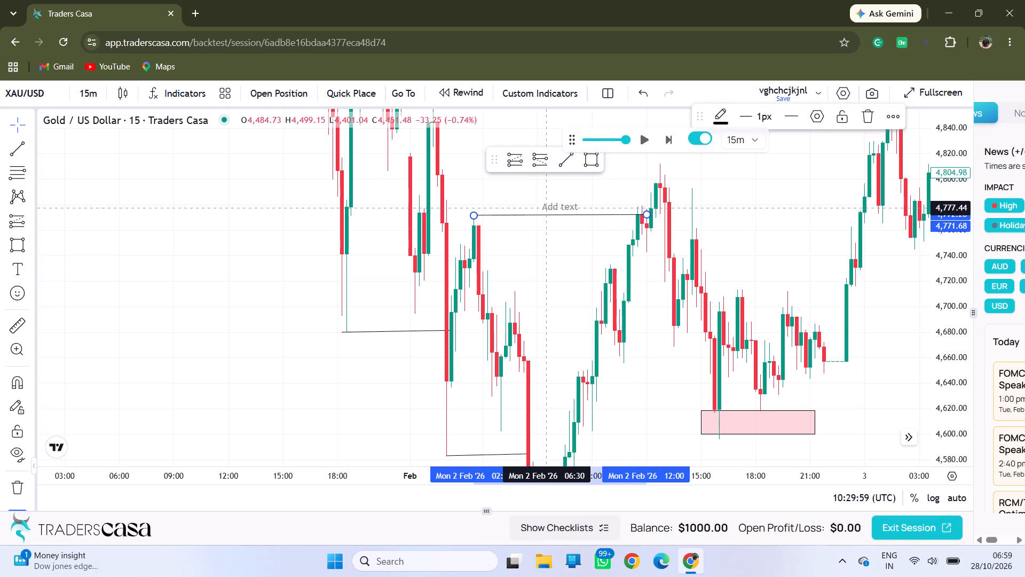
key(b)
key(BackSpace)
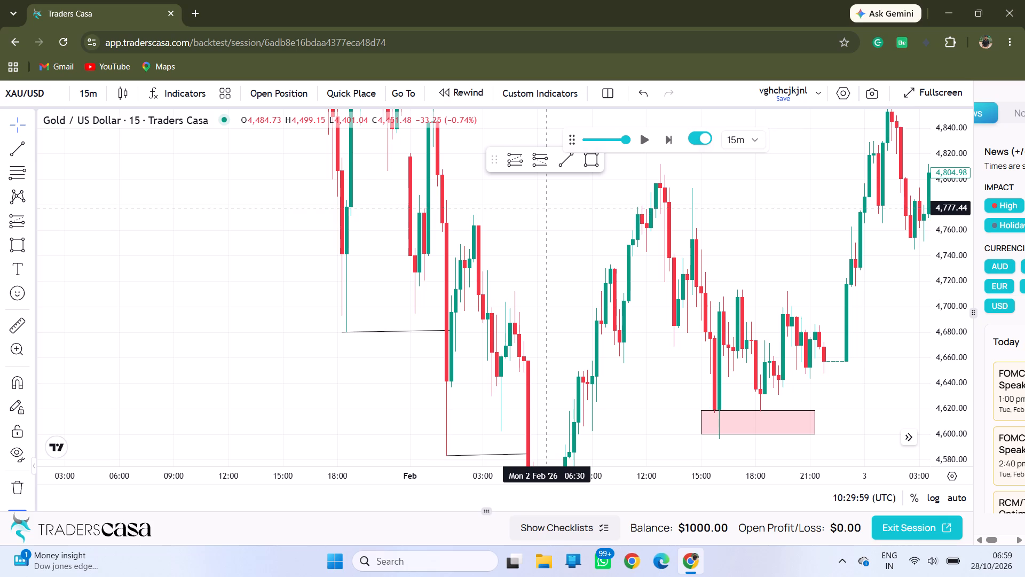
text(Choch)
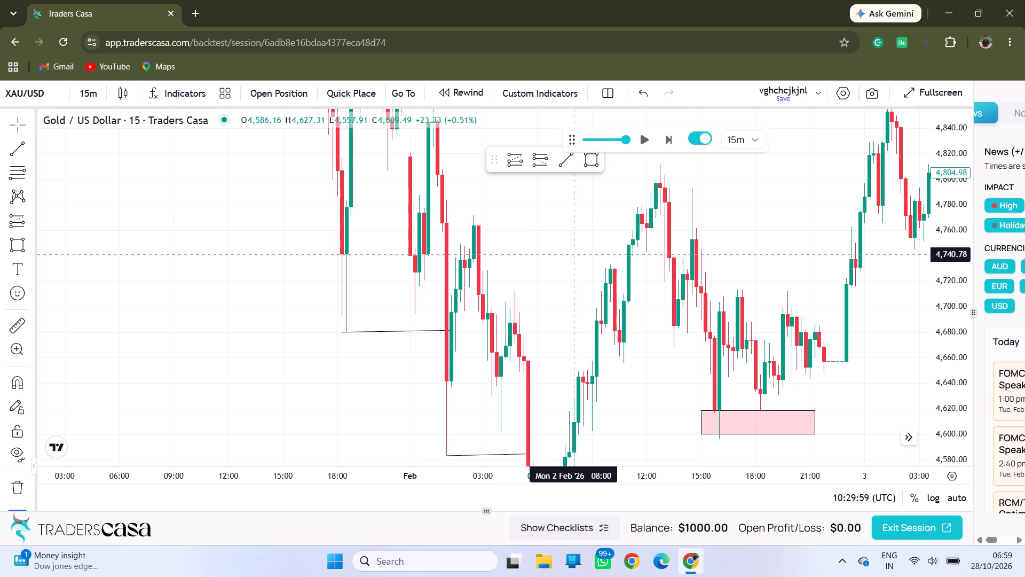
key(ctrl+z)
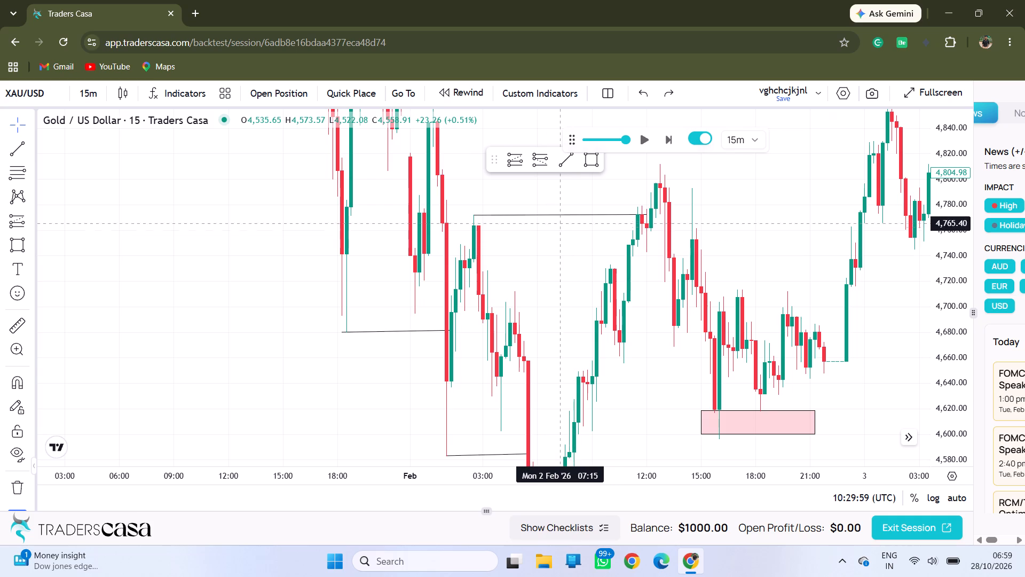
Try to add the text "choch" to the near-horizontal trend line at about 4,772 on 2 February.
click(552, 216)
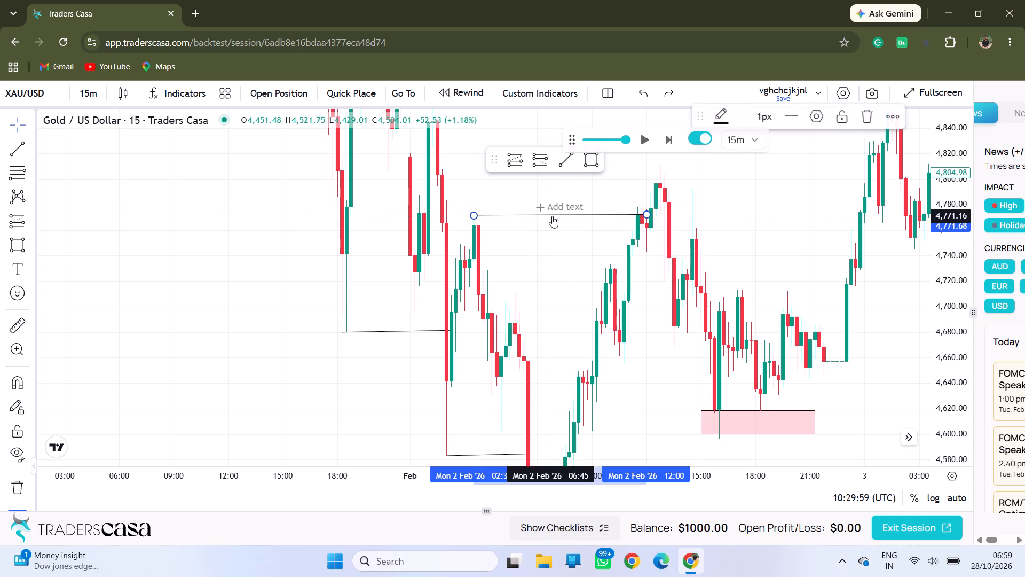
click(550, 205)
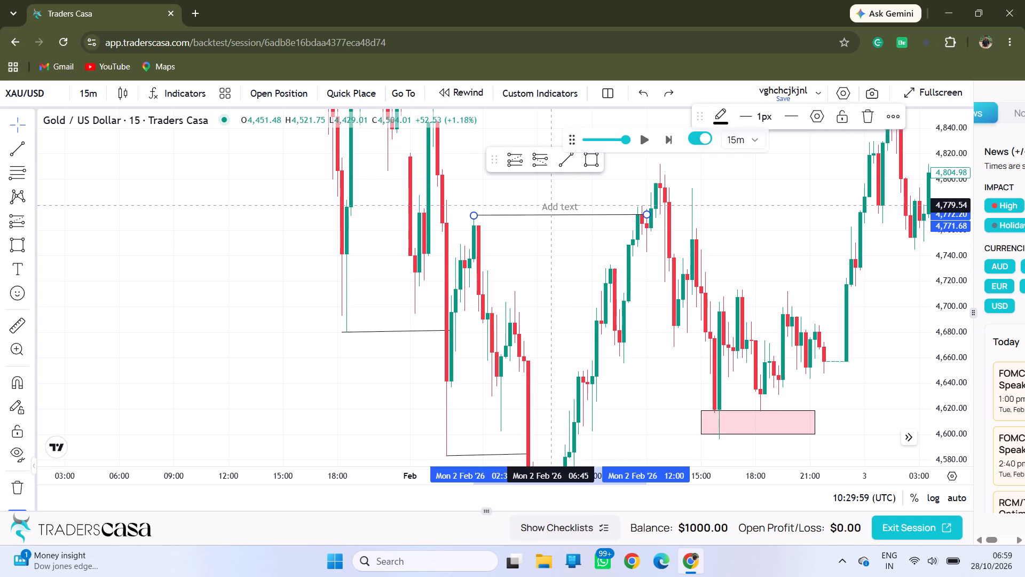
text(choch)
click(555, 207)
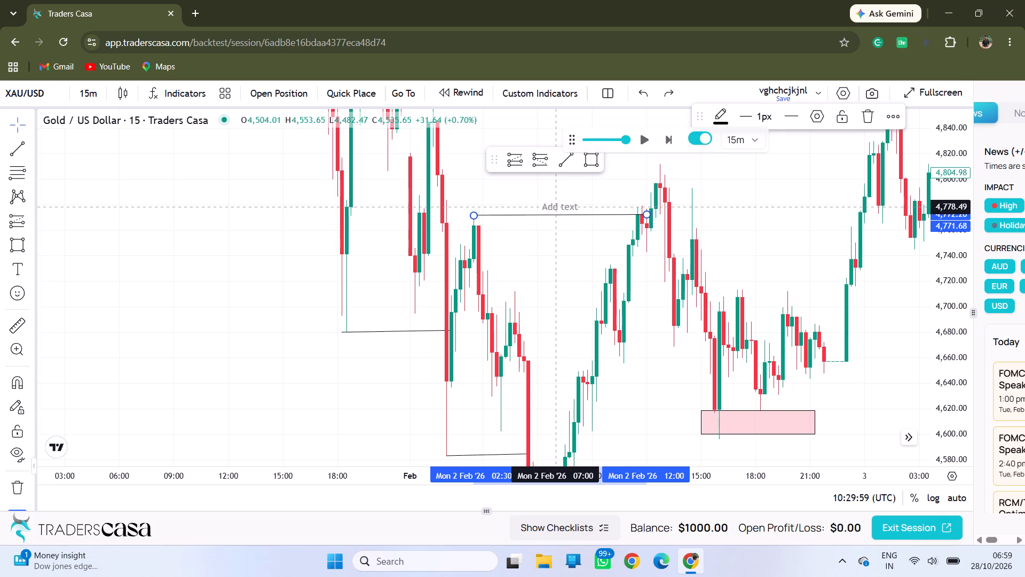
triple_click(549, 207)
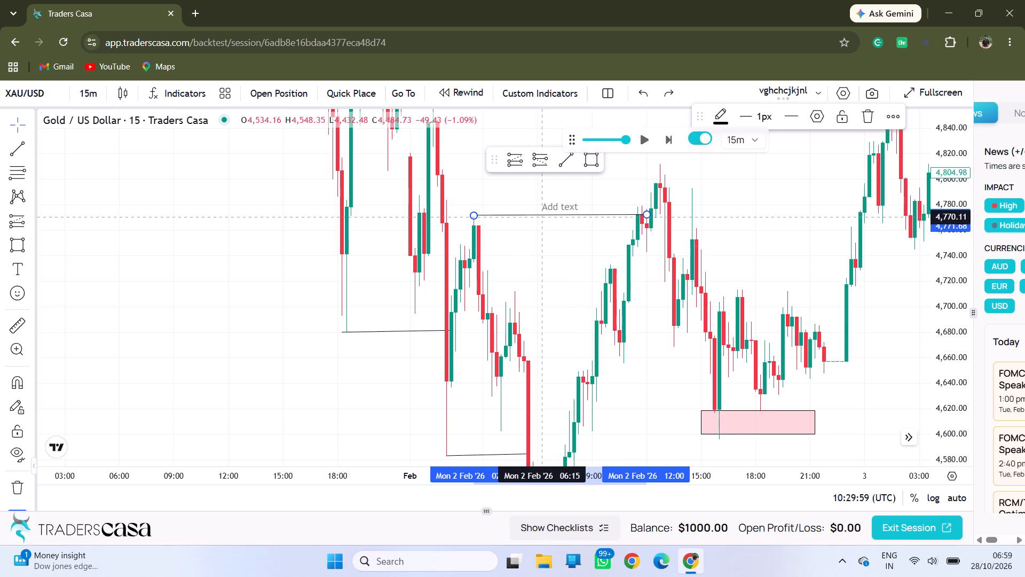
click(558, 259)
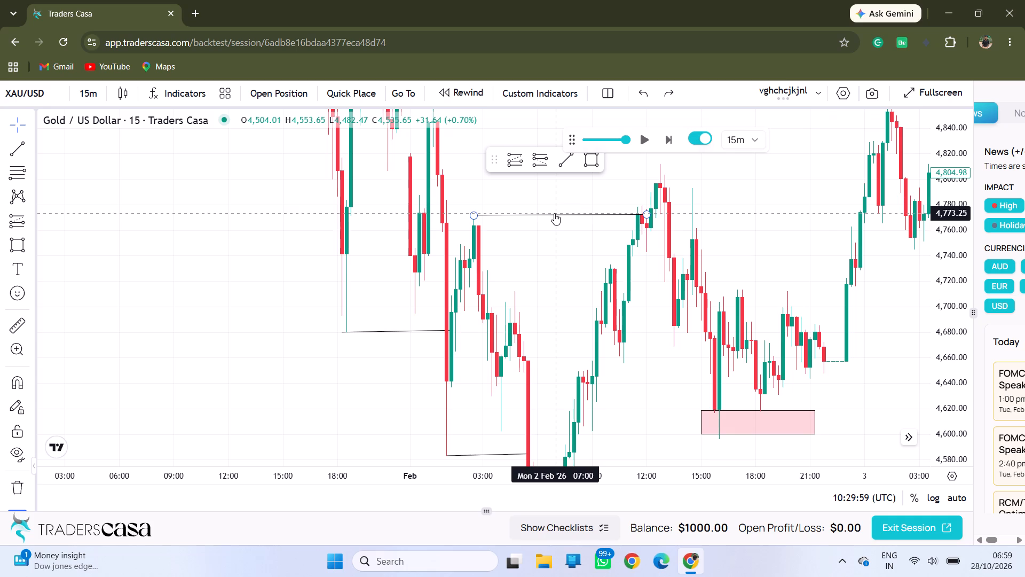
Label the near-horizontal trend line at about 4,772 on 2 February with the text "choch".
click(554, 213)
click(548, 206)
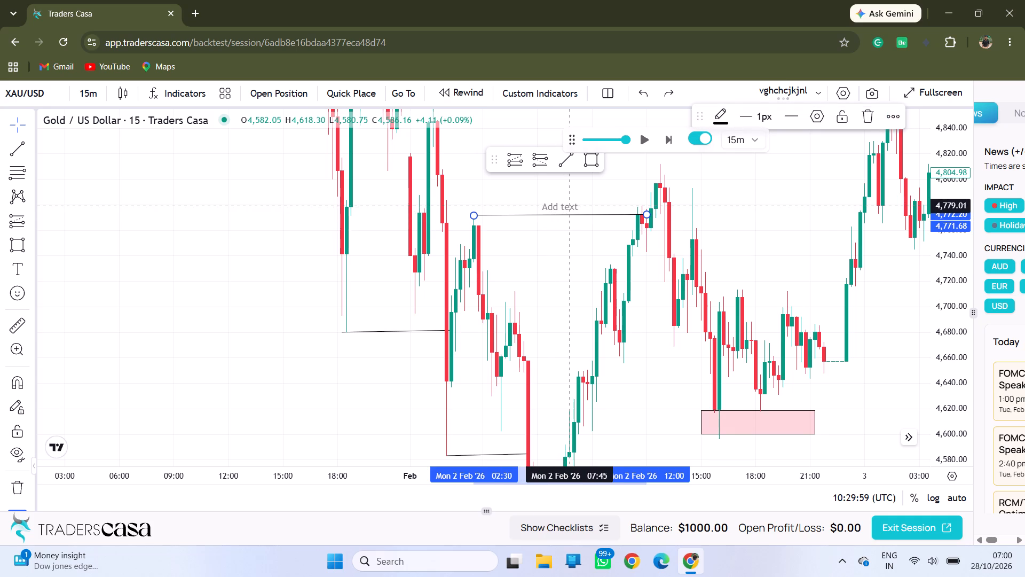
key(c)
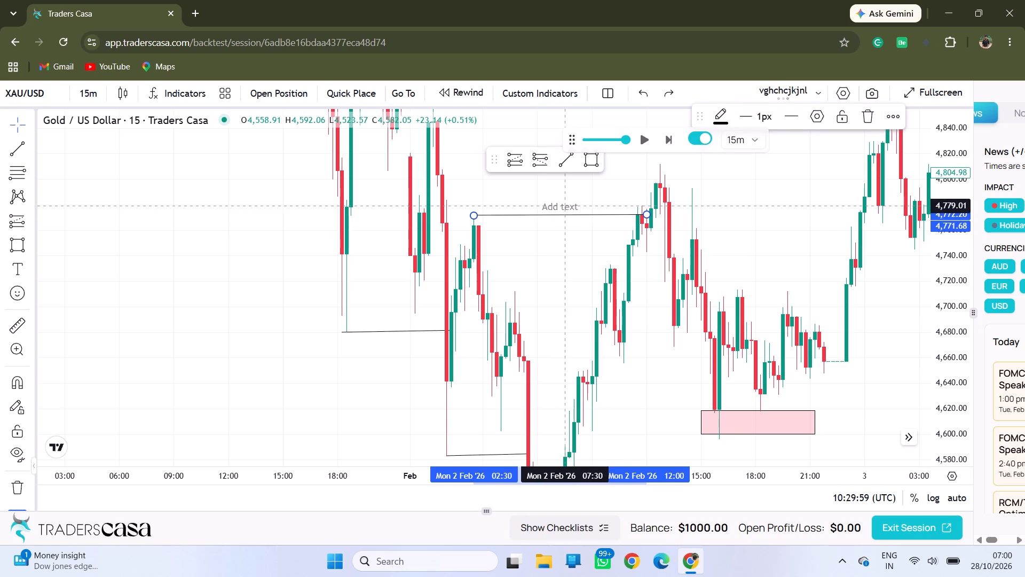
text(hoc)
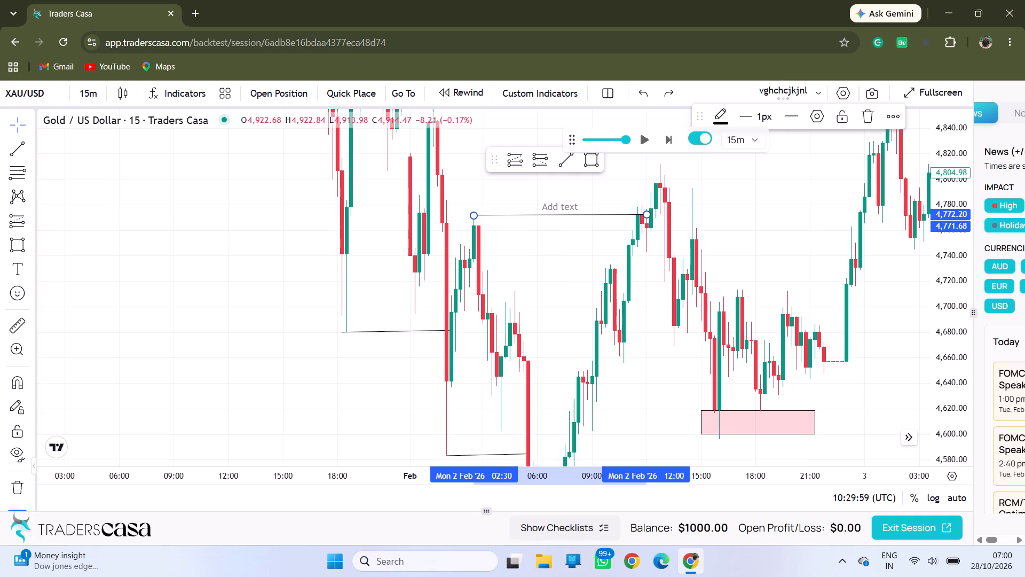
key(BackSpace)
key(BackSpace)
key(BackSpace)
key(BackSpace)
key(BackSpace)
key(BackSpace)
key(BackSpace)
key(BackSpace)
key(BackSpace)
key(BackSpace)
key(BackSpace)
key(BackSpace)
key(BackSpace)
key(BackSpace)
key(BackSpace)
key(BackSpace)
key(BackSpace)
key(BackSpace)
key(c)
key(h)
text(och)
click(714, 327)
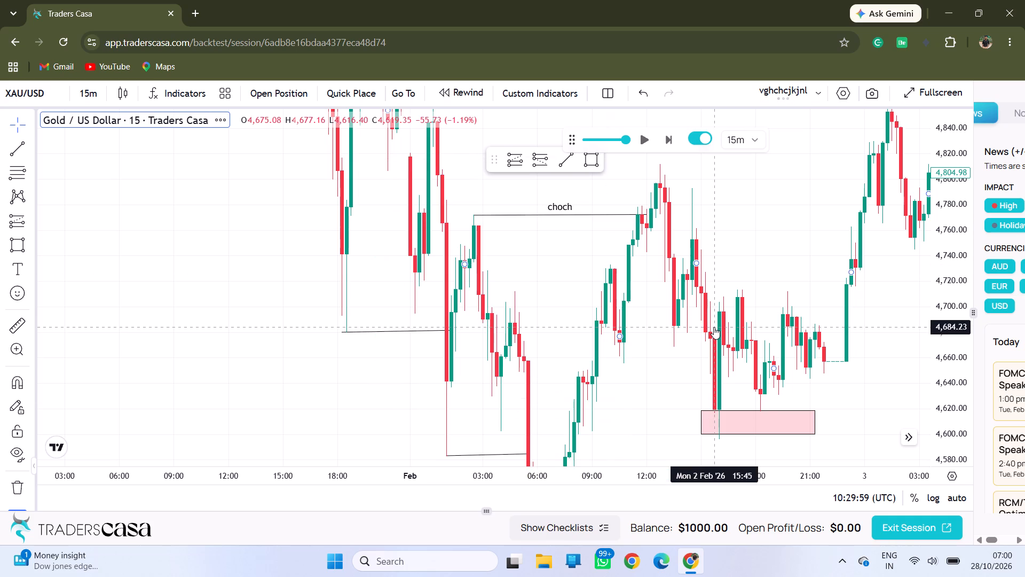
Examine the price action around the choch line, the 2 February swing low, the pink zone near 4,600 and the following rally.
drag(705, 325, 387, 251)
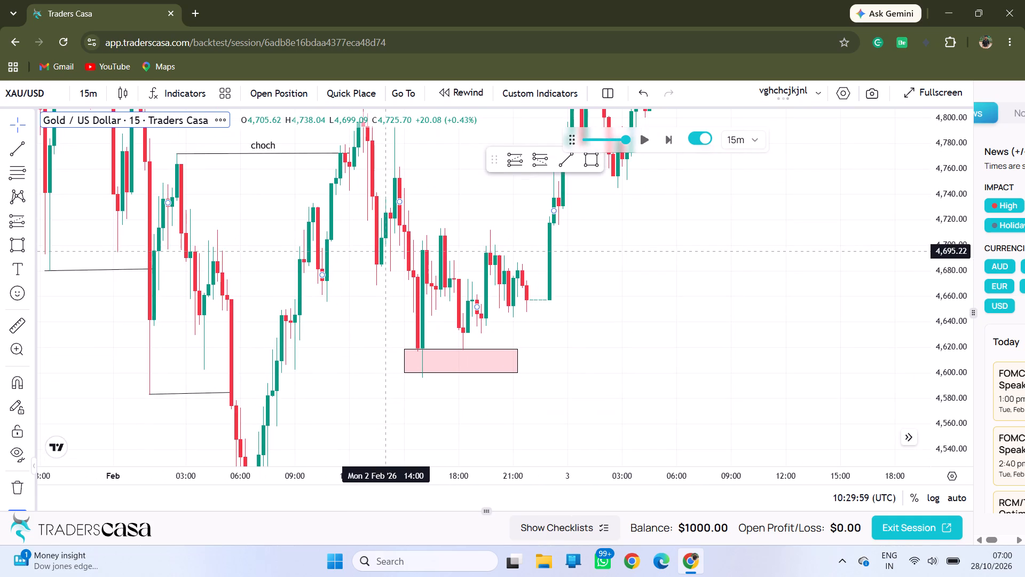
drag(953, 216, 969, 308)
drag(353, 281, 428, 257)
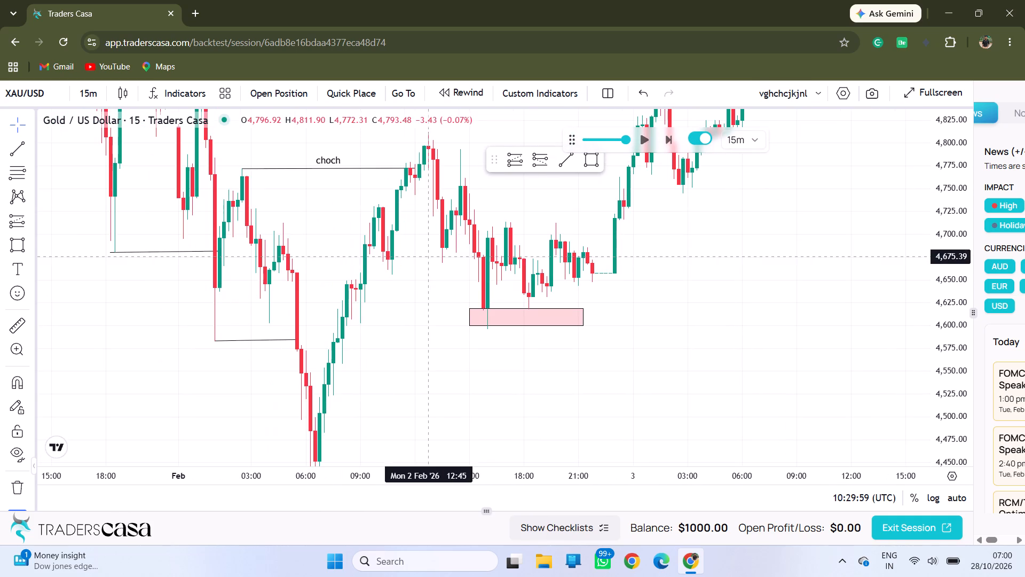
drag(406, 199, 408, 252)
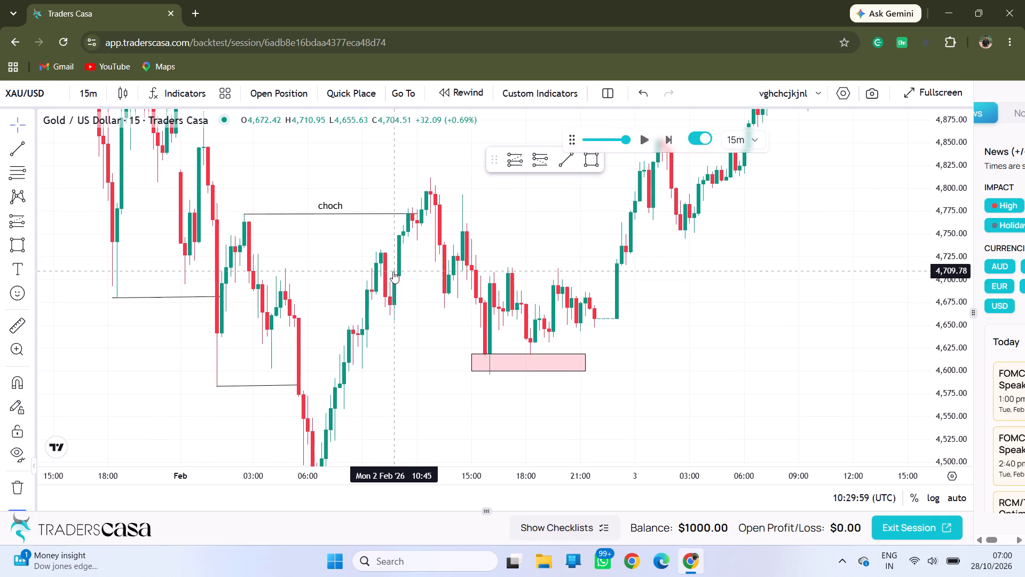
drag(381, 275, 420, 276)
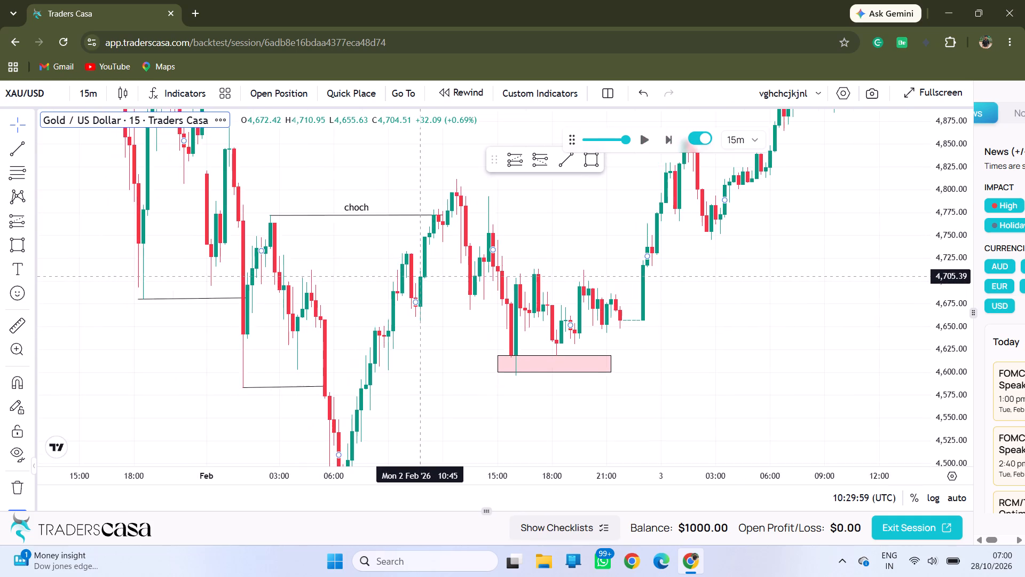
drag(420, 276, 354, 229)
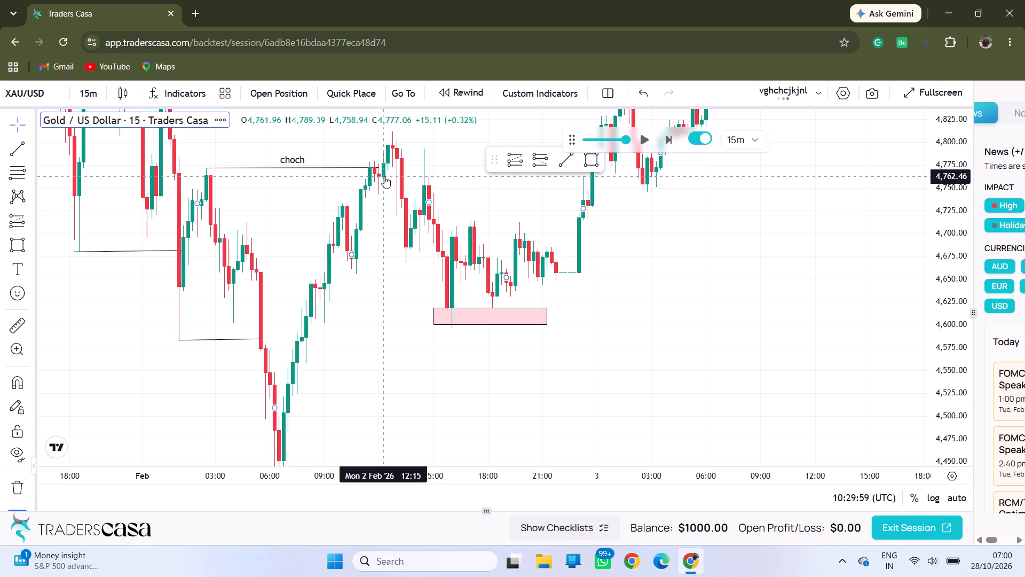
drag(559, 243, 588, 256)
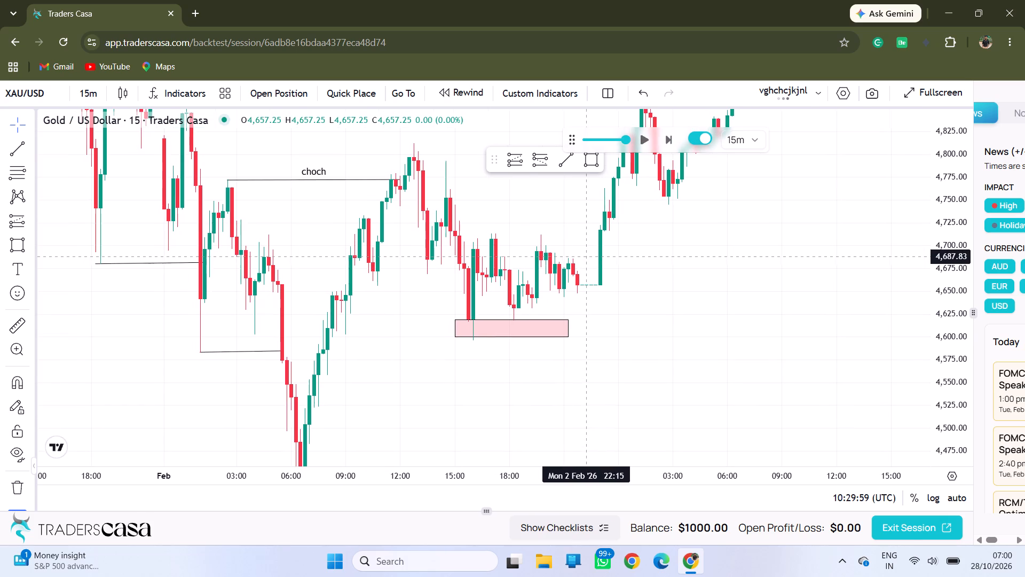
drag(588, 256, 588, 257)
drag(586, 271, 528, 297)
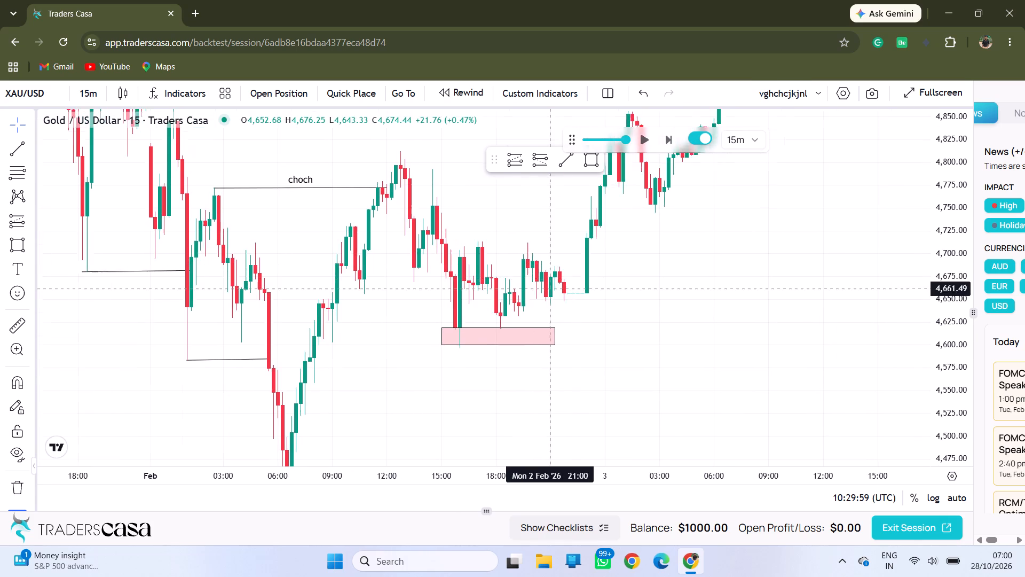
drag(528, 297, 490, 325)
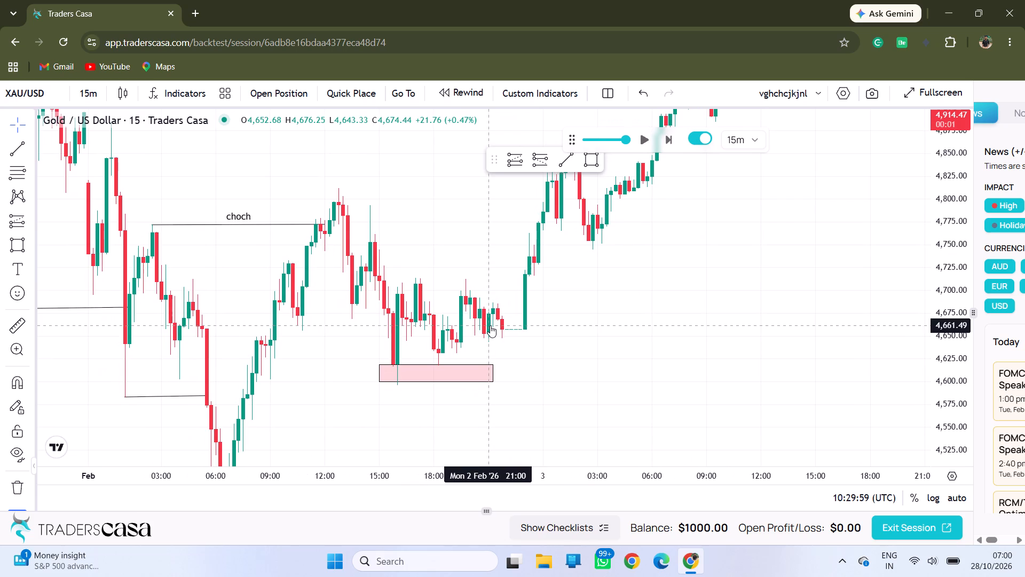
drag(313, 349, 375, 321)
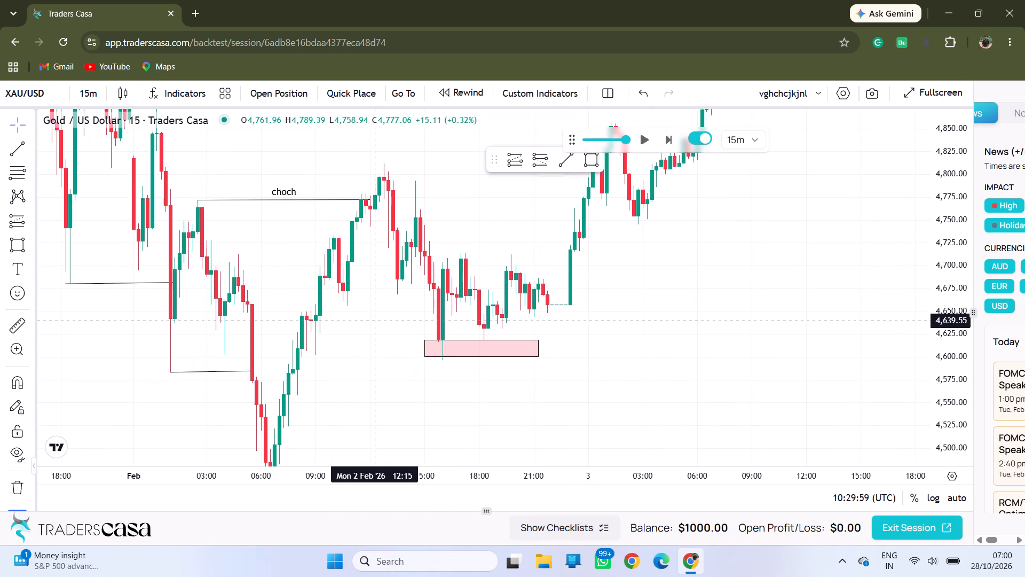
drag(342, 367, 552, 302)
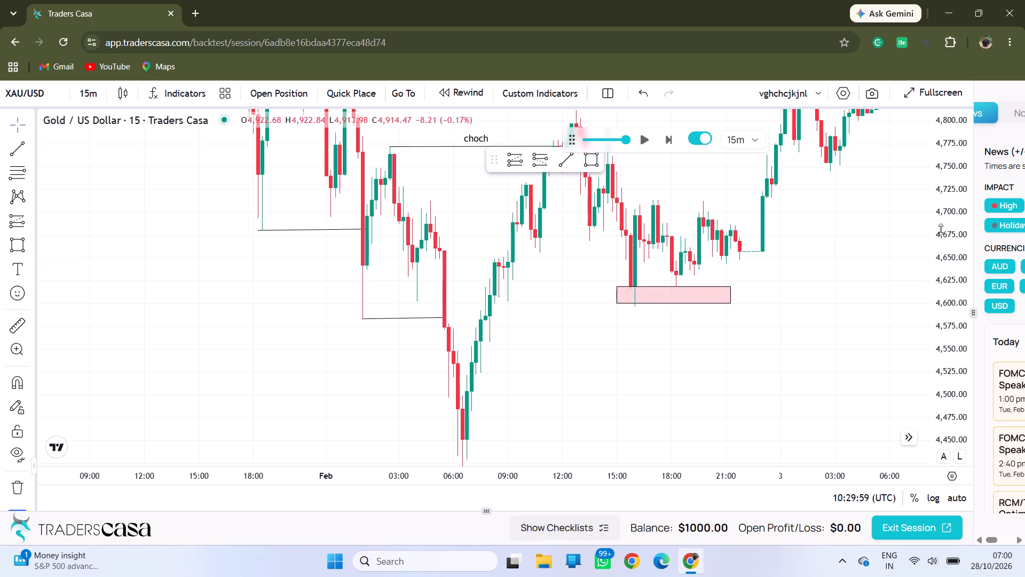
drag(941, 229, 945, 326)
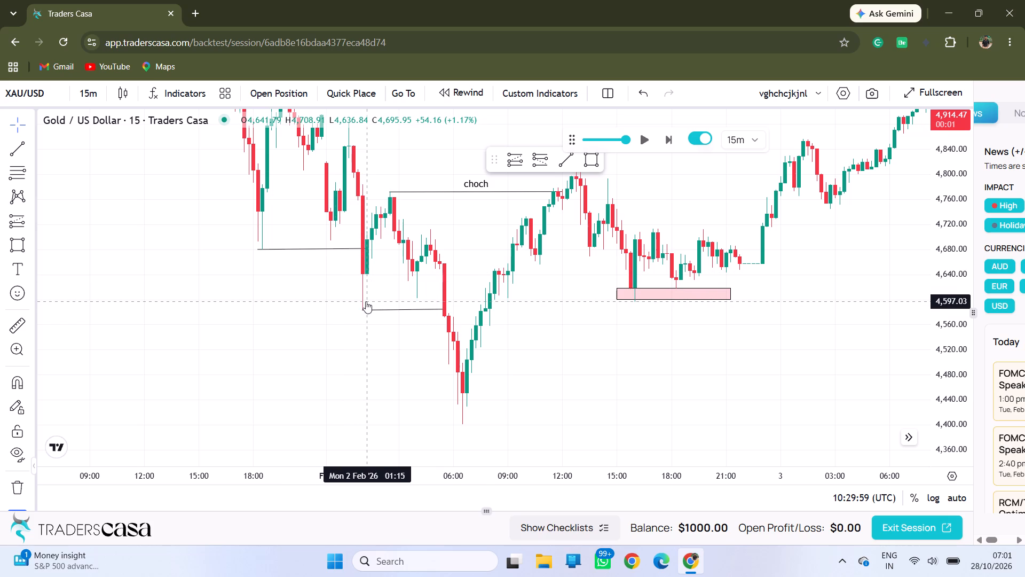
drag(566, 265, 173, 305)
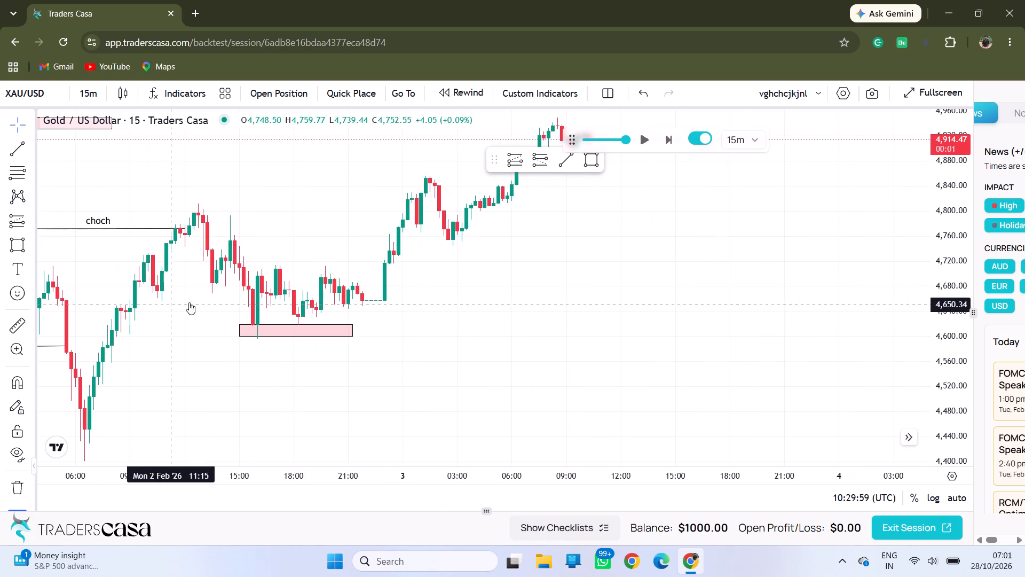
drag(351, 247, 713, 309)
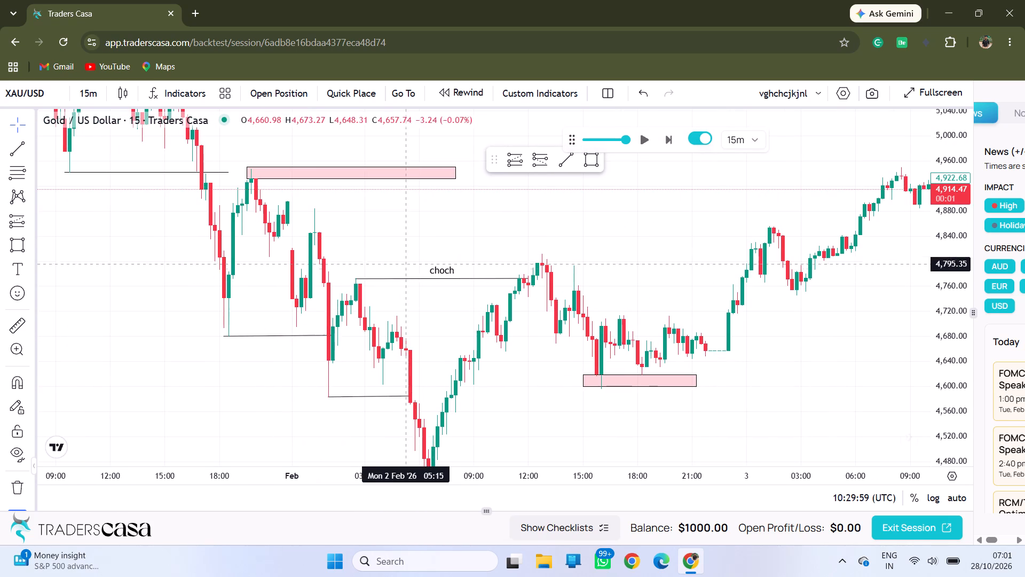
Change the label of the trend line at about 4,772 to "15m choch".
click(438, 276)
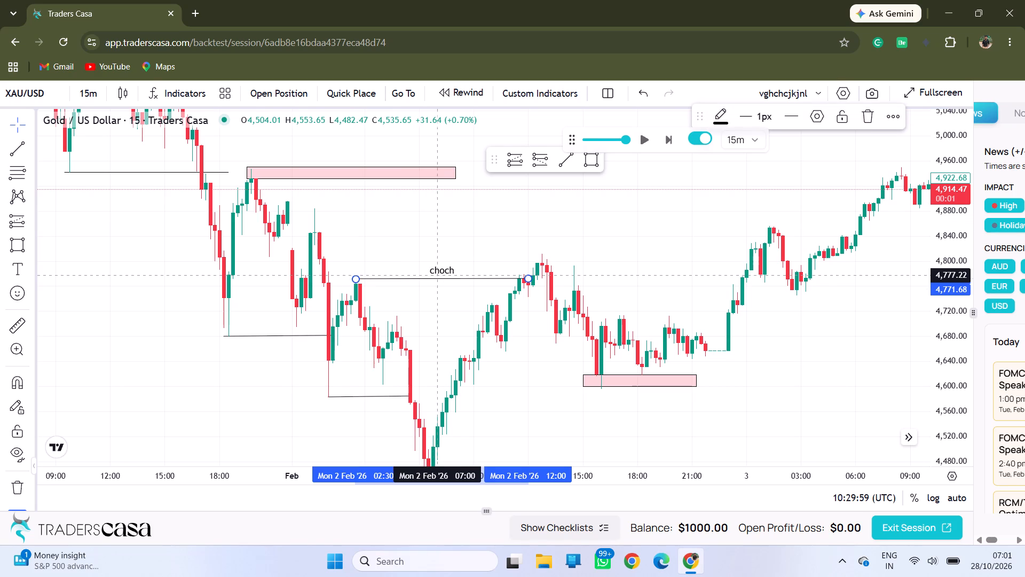
click(429, 273)
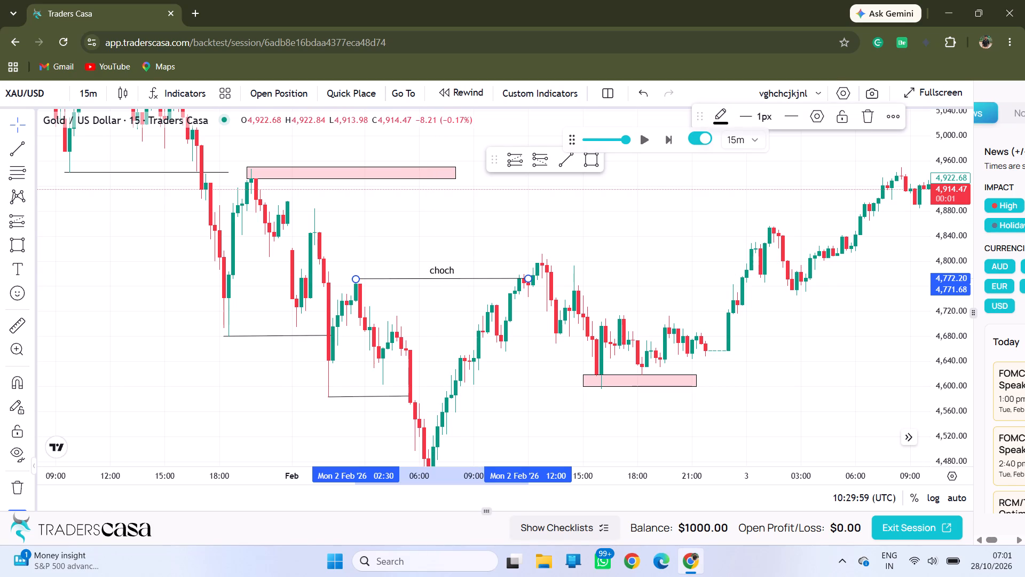
key(Left)
key(Left)
key(Left)
key(Left)
key(Left)
key(1)
key(5)
text(m)
key(space)
click(694, 307)
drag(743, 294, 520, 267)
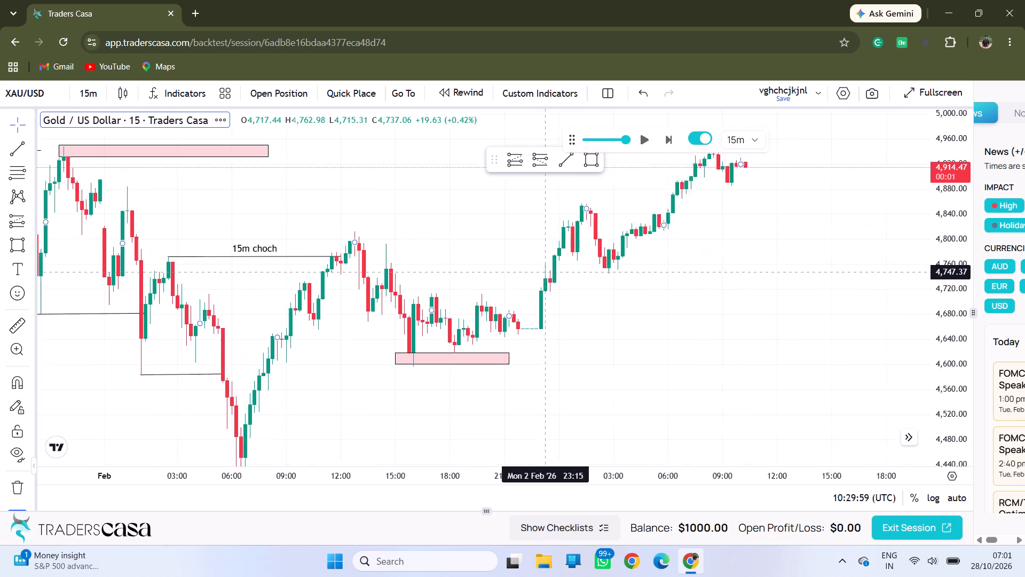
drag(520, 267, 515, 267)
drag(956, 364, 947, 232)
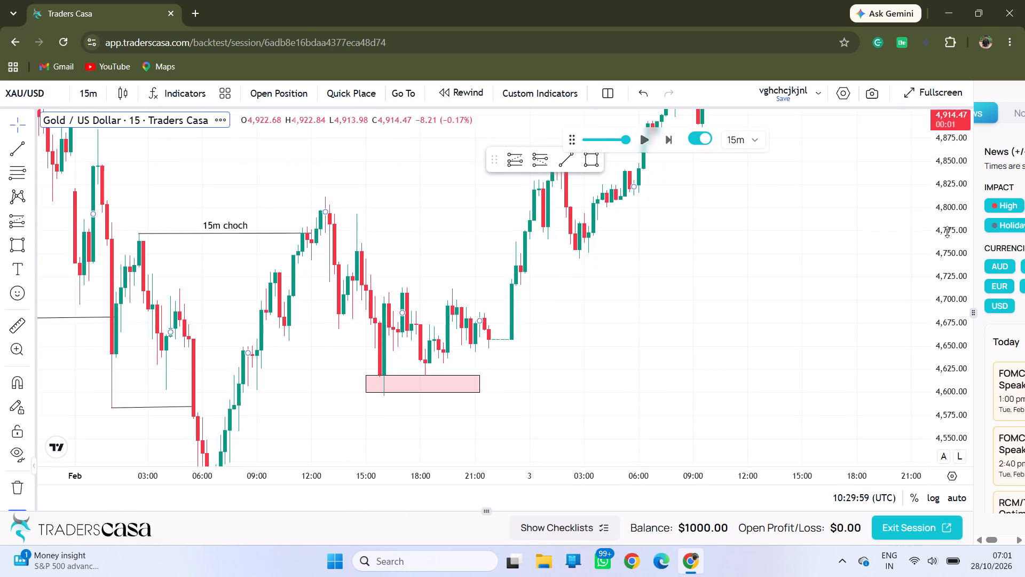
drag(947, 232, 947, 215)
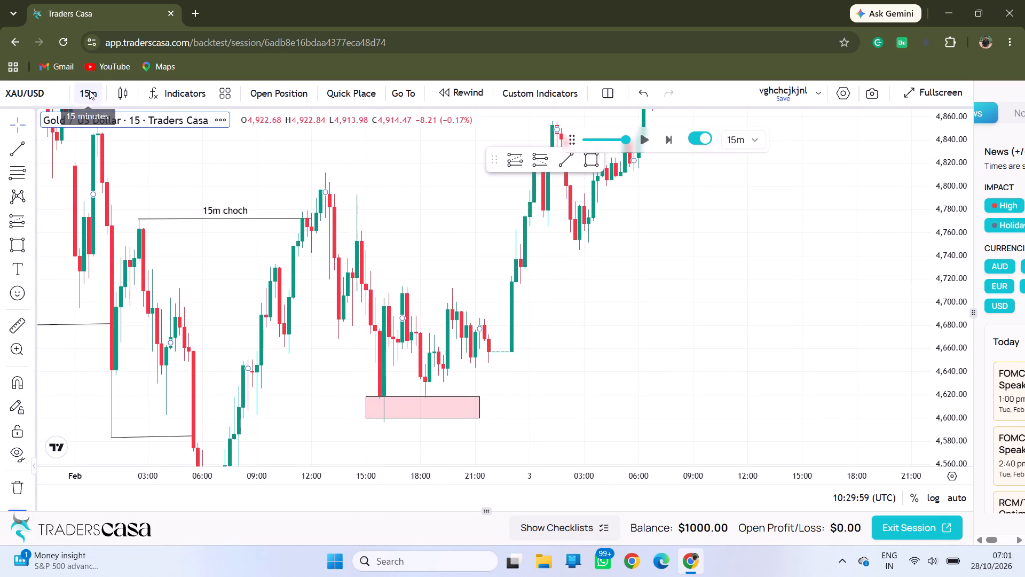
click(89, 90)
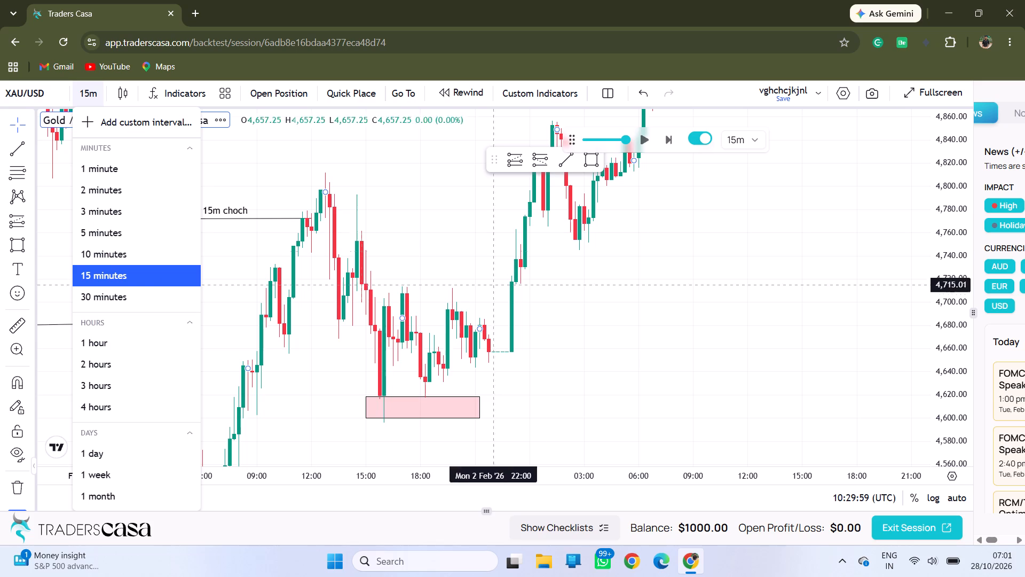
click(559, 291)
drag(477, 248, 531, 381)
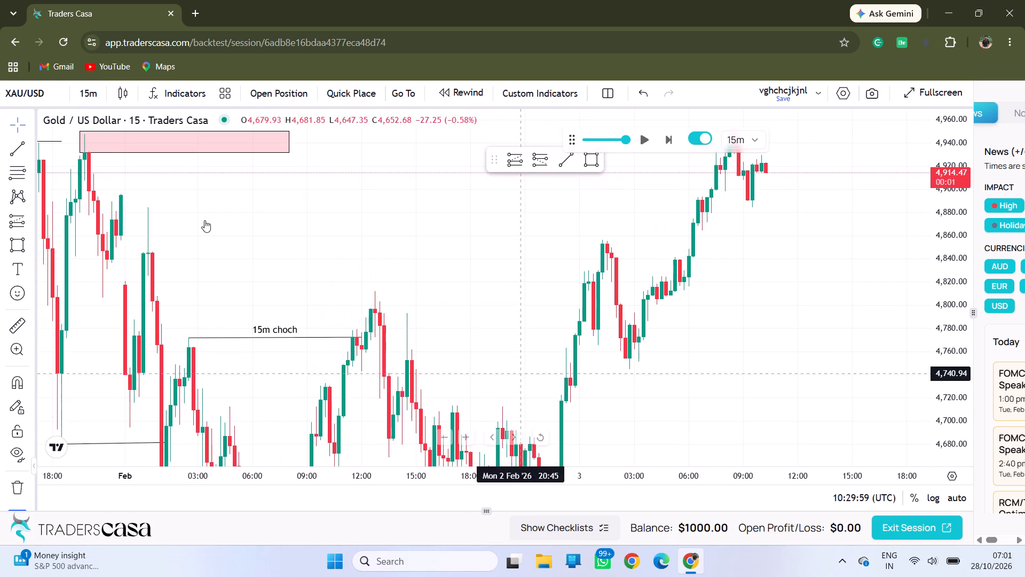
Draw a near-horizontal trend line at about 4,812 from the 2 February 12:45 high to 3 February 00:30.
click(15, 141)
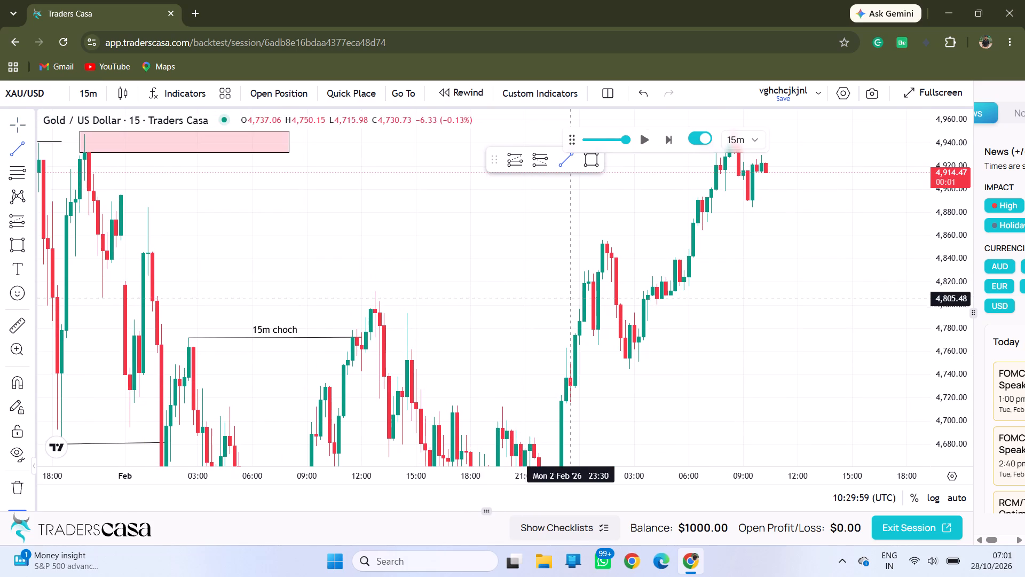
click(374, 291)
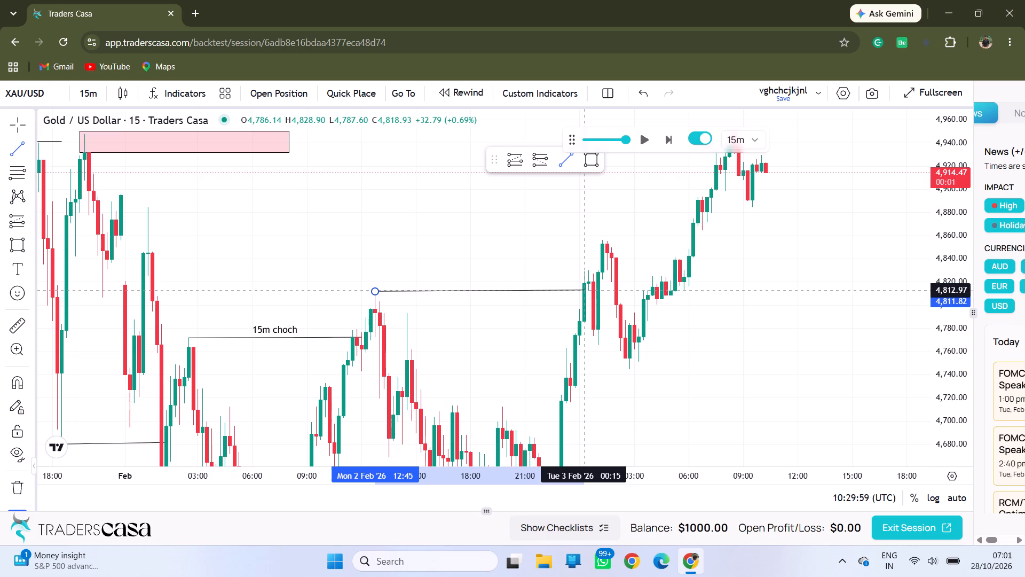
click(585, 292)
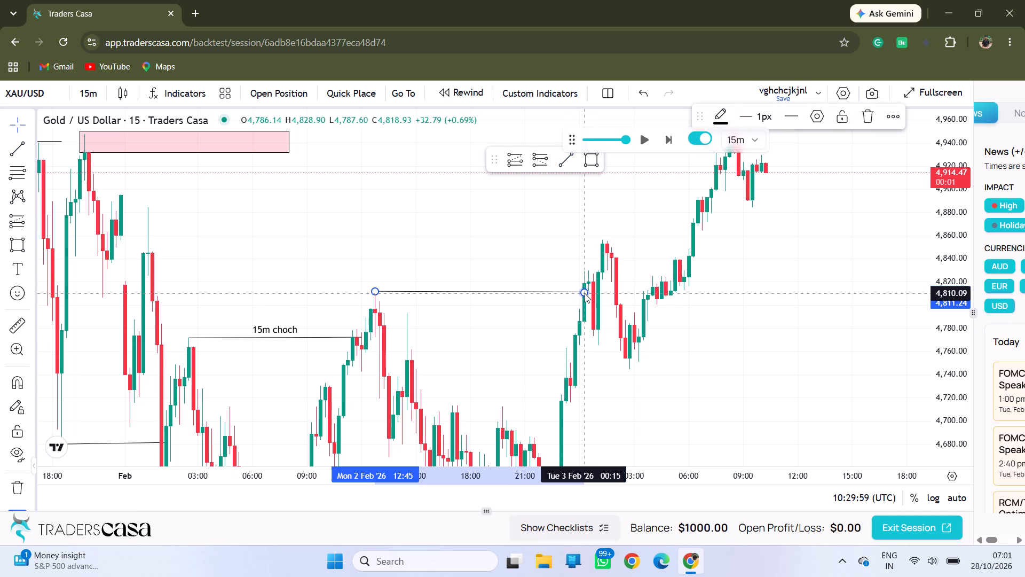
click(585, 293)
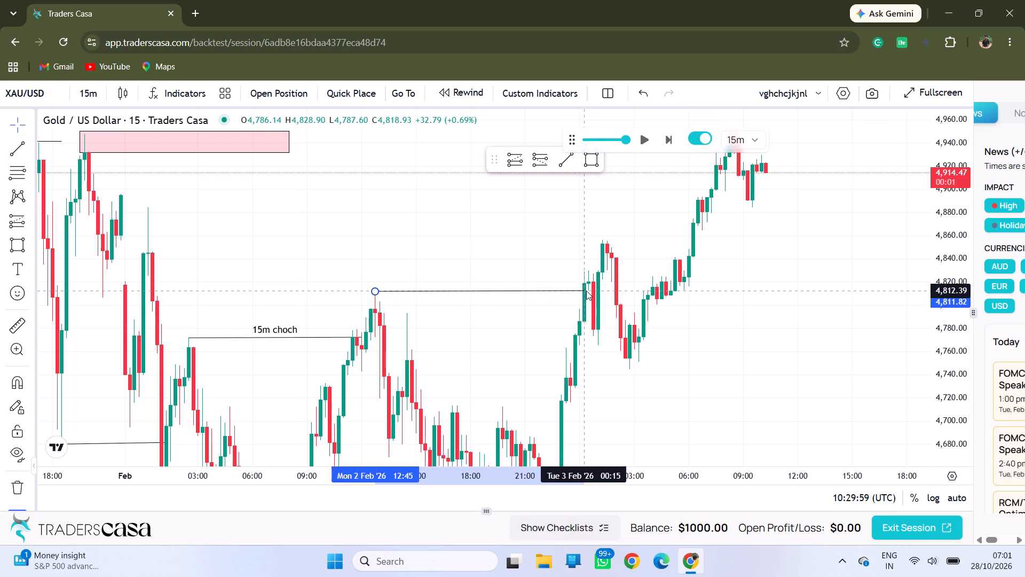
click(586, 292)
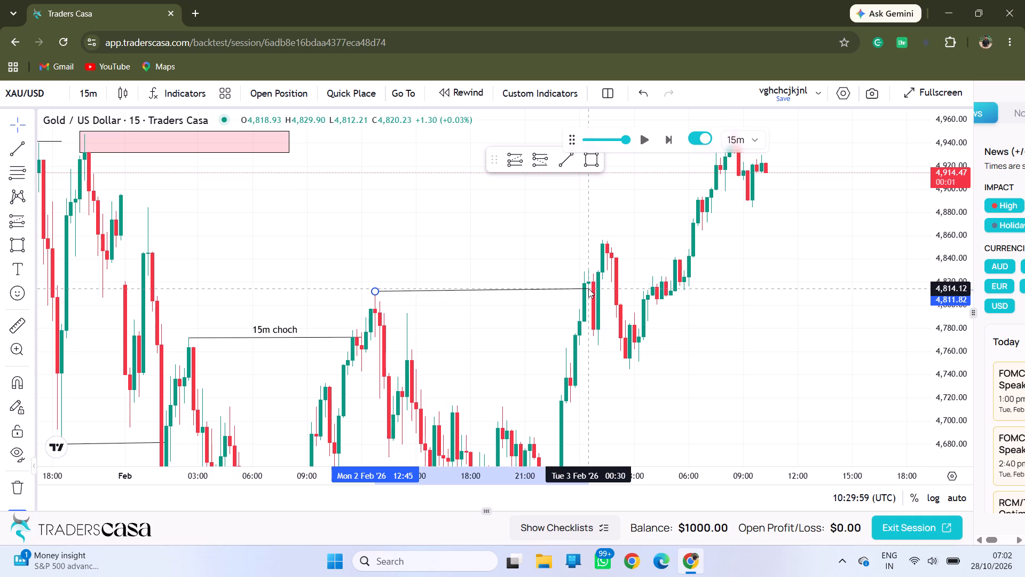
click(588, 292)
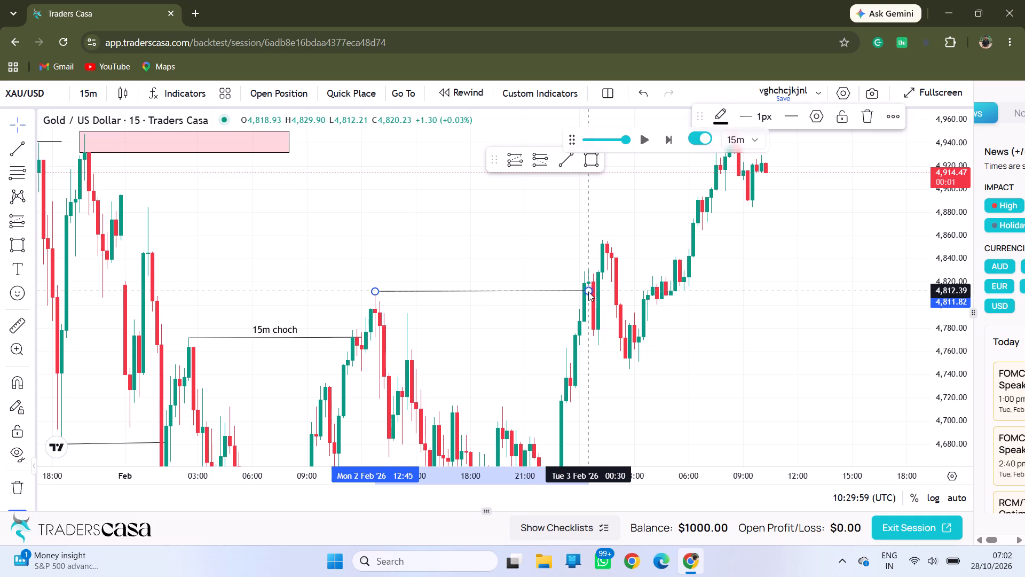
Label the trend line at about 4,812 with the text "Tjl1".
click(466, 285)
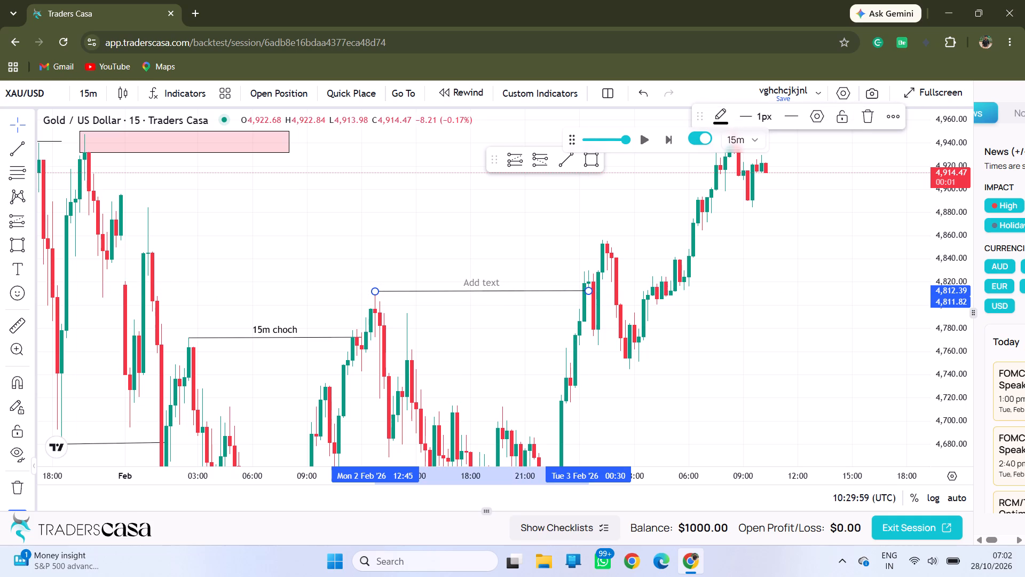
text(Tj)
key(l)
key(1)
click(538, 347)
Draw a near-horizontal trend line at about 4,856 from the 3 February 01:15 high to 06:30.
drag(561, 366, 509, 224)
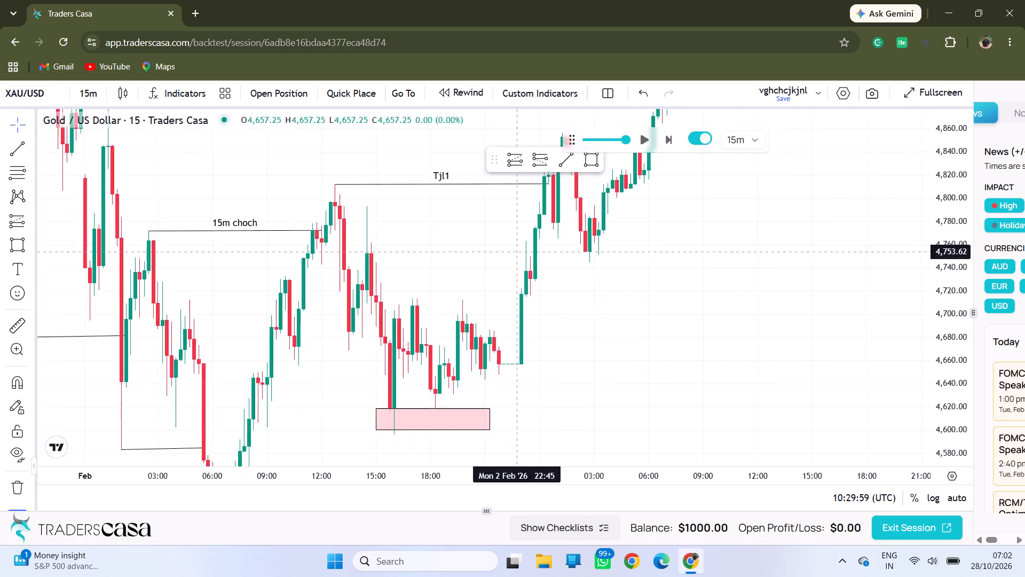
drag(509, 224, 492, 177)
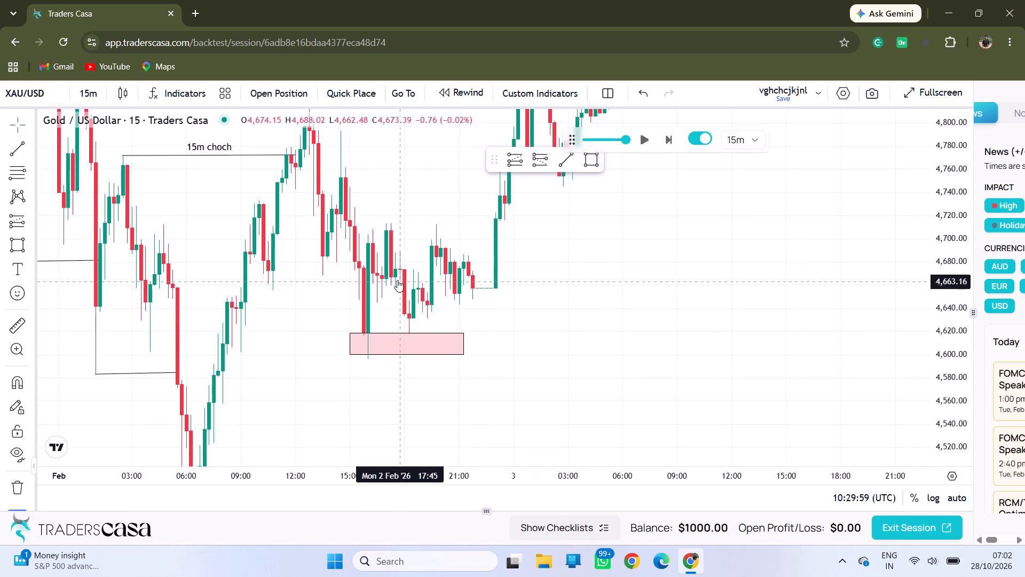
drag(397, 280, 405, 311)
drag(642, 222, 196, 438)
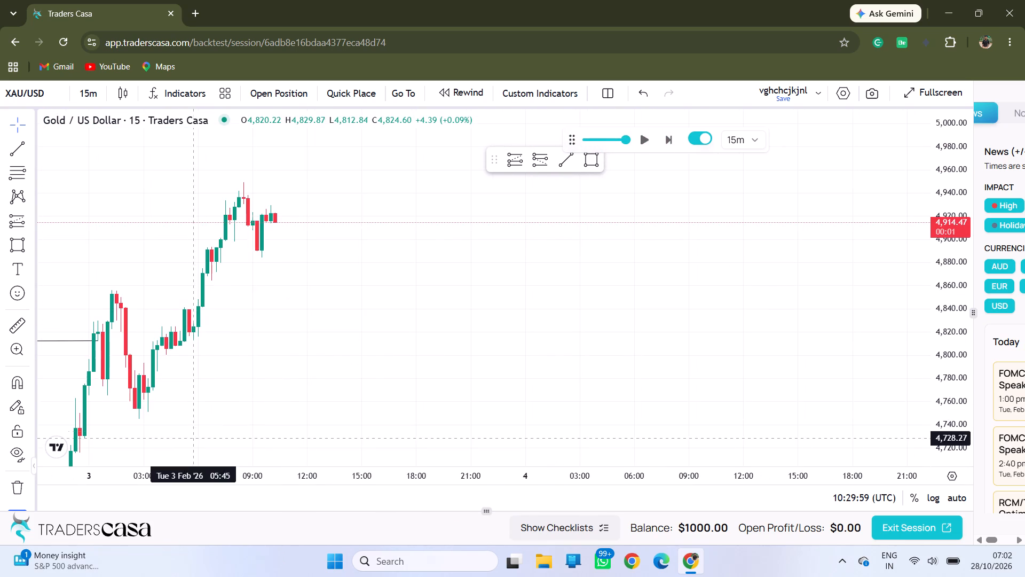
drag(314, 356, 547, 279)
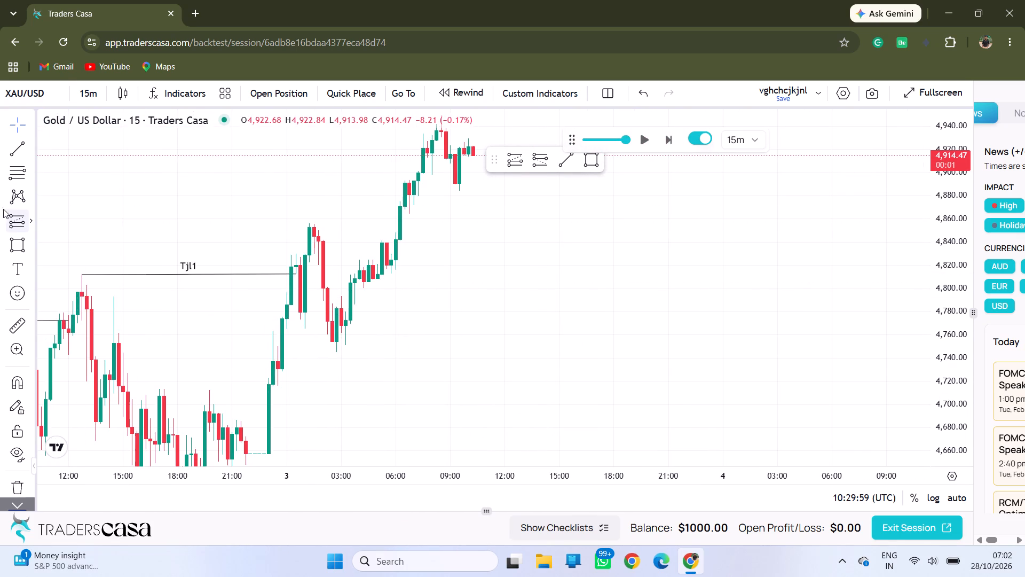
click(11, 149)
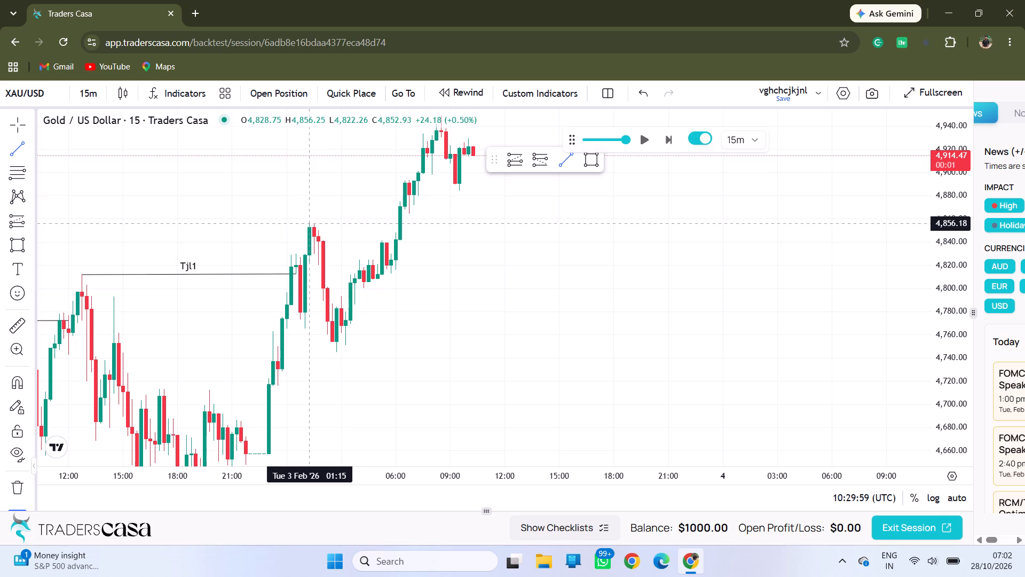
drag(309, 223, 397, 217)
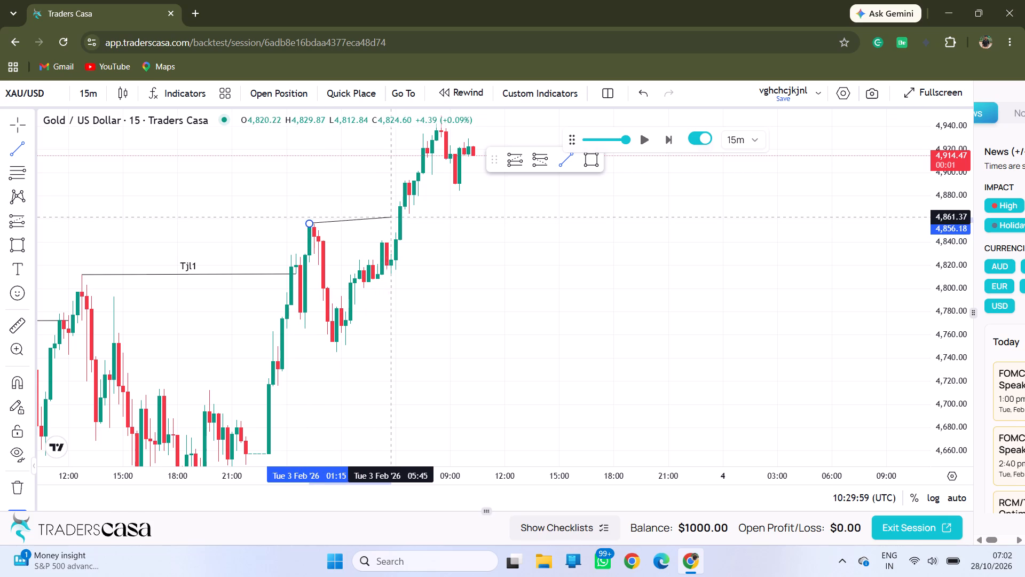
drag(397, 217, 405, 224)
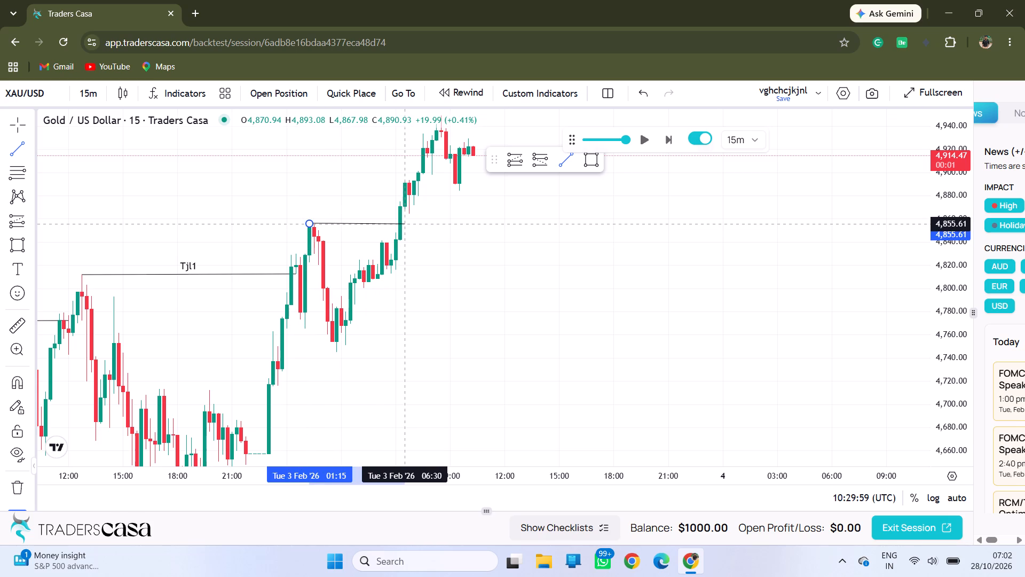
drag(405, 224, 405, 223)
click(405, 223)
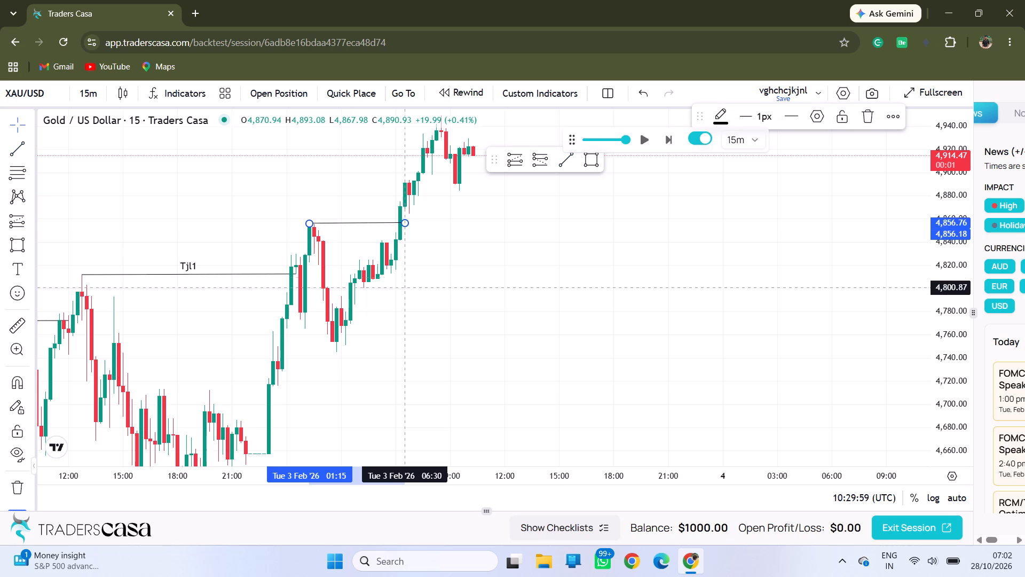
click(404, 304)
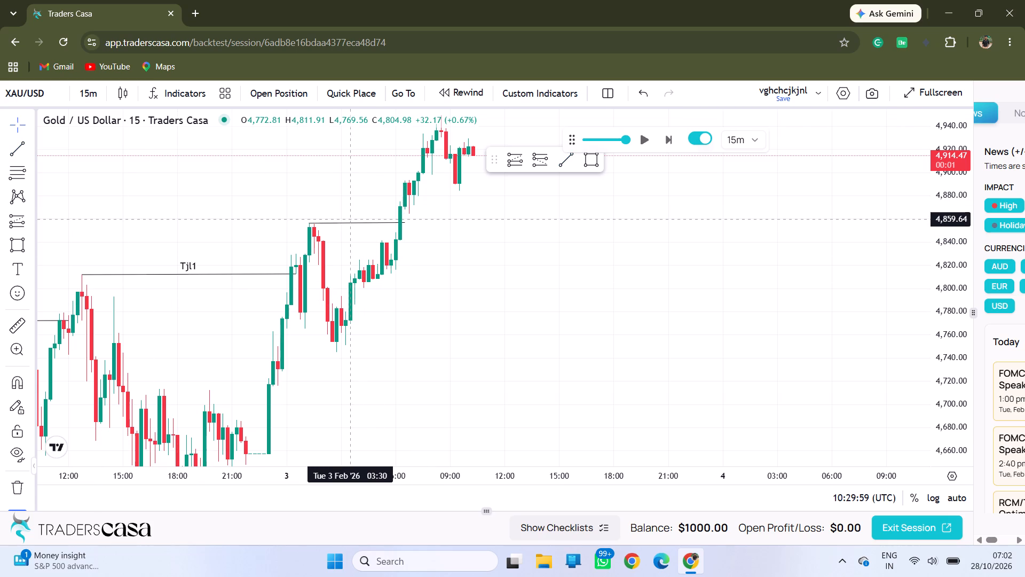
Label the trend line at about 4,856 on 3 February with the text "Tjl 1".
click(353, 222)
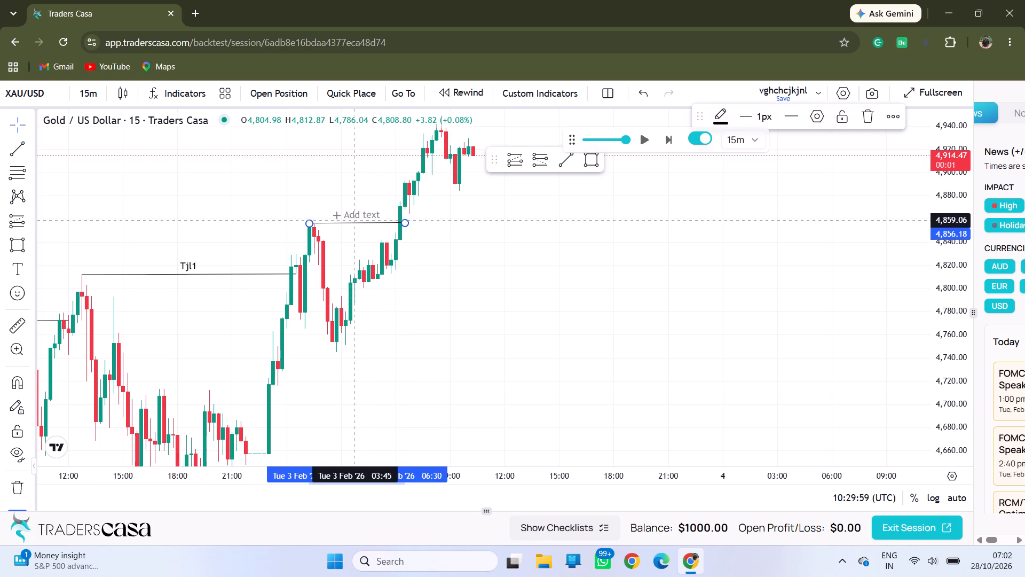
click(350, 217)
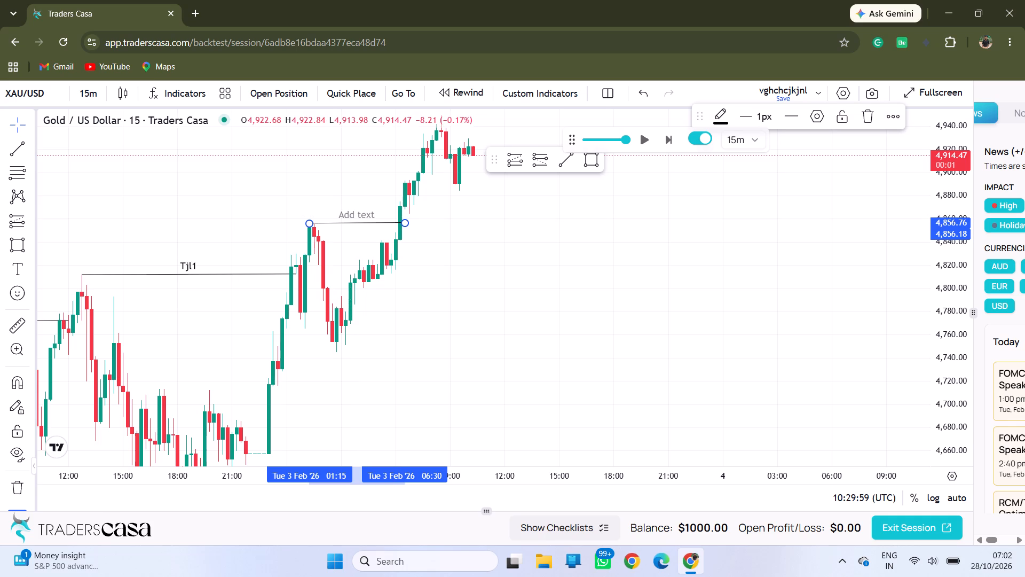
key(shift+t)
text(jl)
key(space)
text(1)
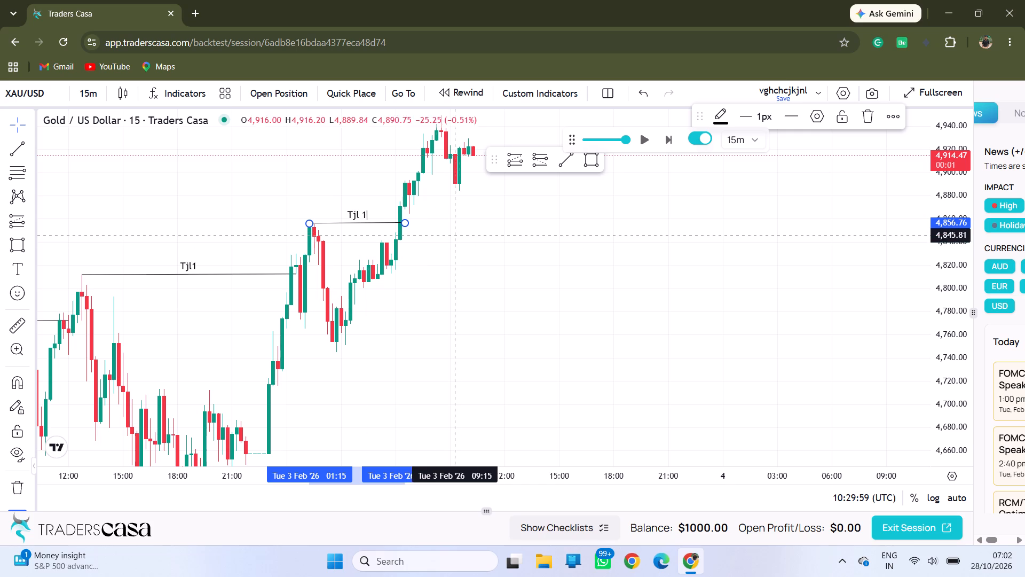
drag(459, 235, 488, 266)
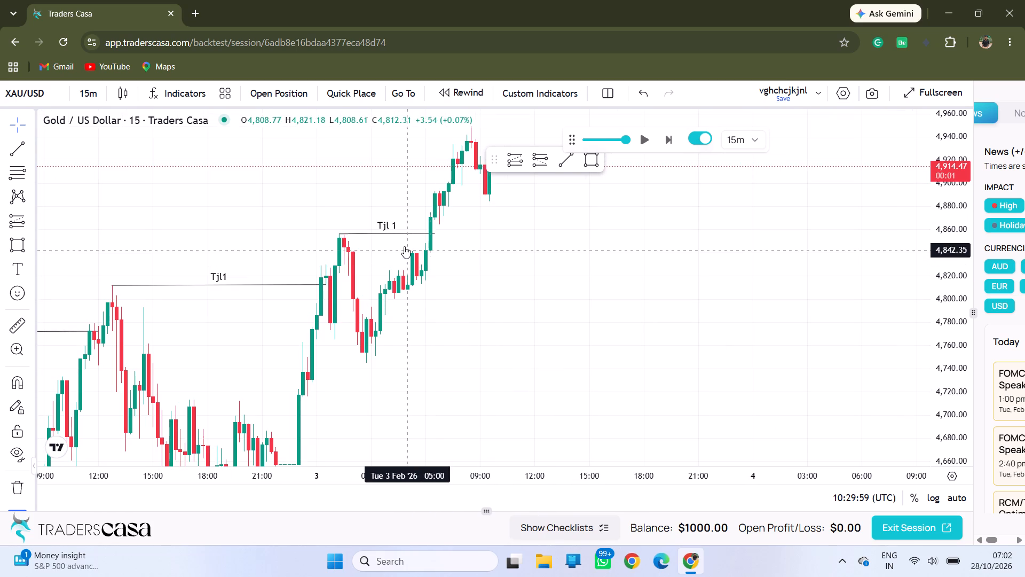
Draw a rectangle zone from about 4,754 to 4,745 at the 3 February swing low, spanning 02:15 to 21:15.
drag(383, 350, 436, 276)
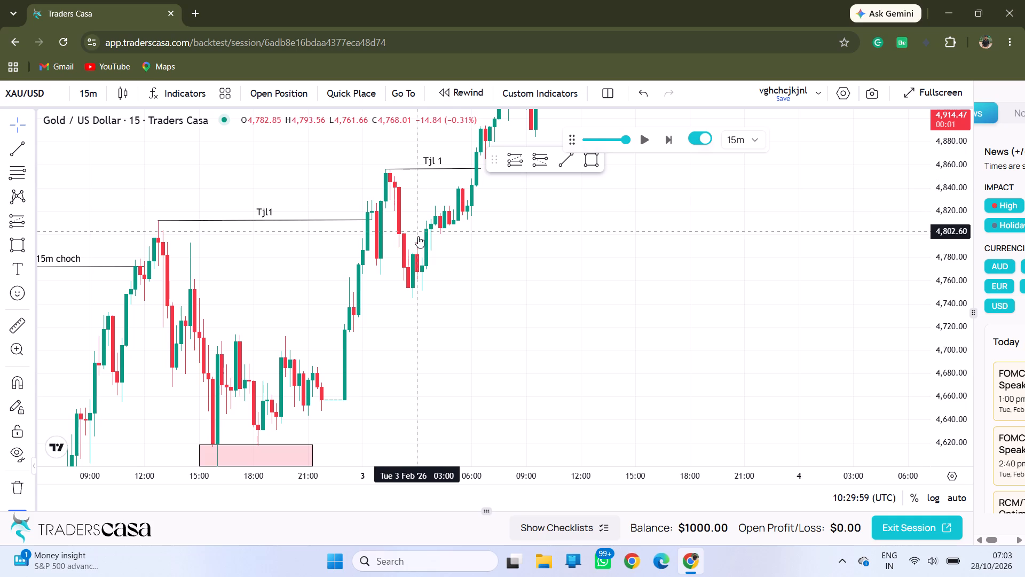
click(434, 284)
drag(440, 290, 436, 290)
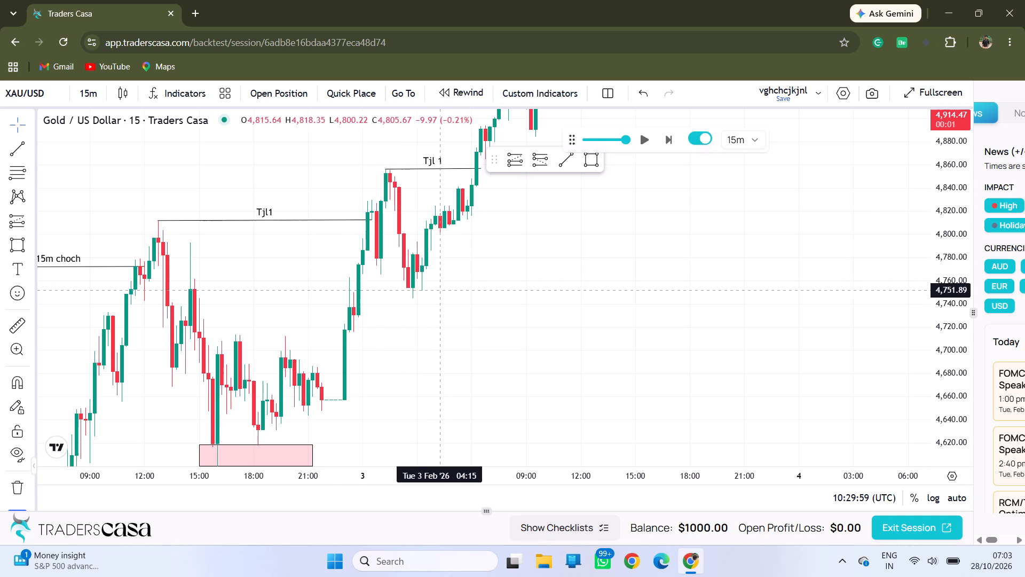
drag(436, 290, 364, 292)
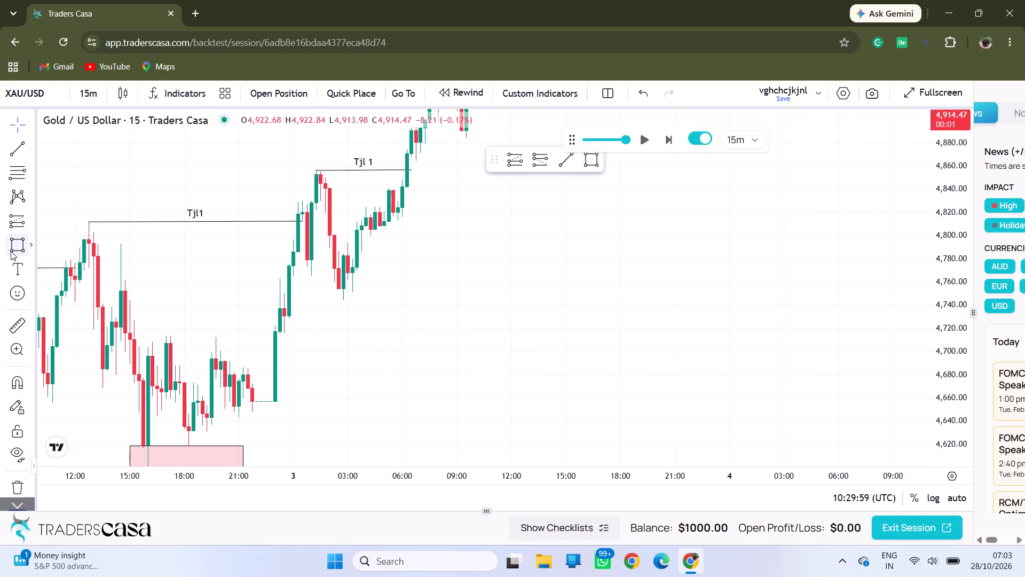
click(11, 251)
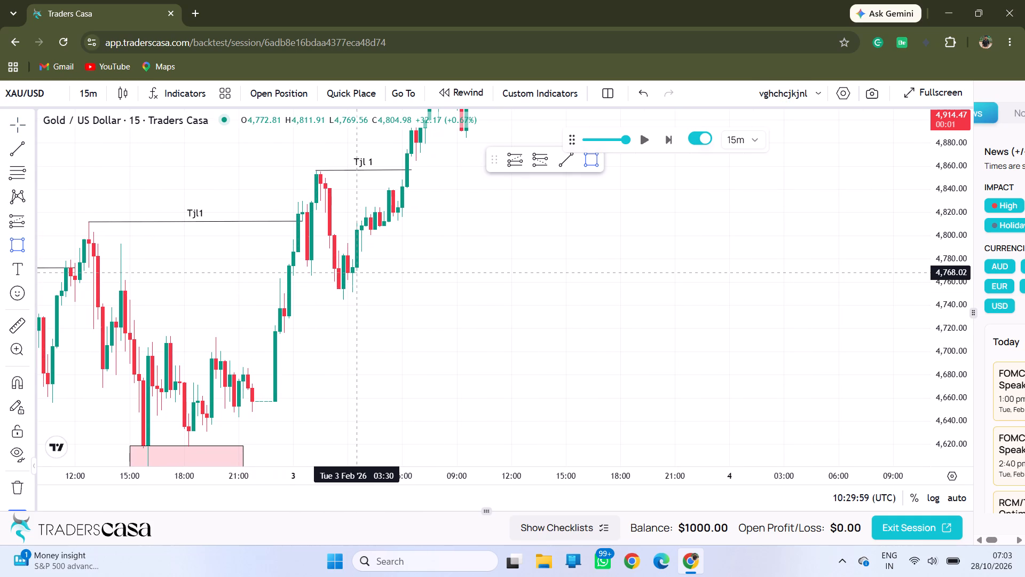
click(333, 289)
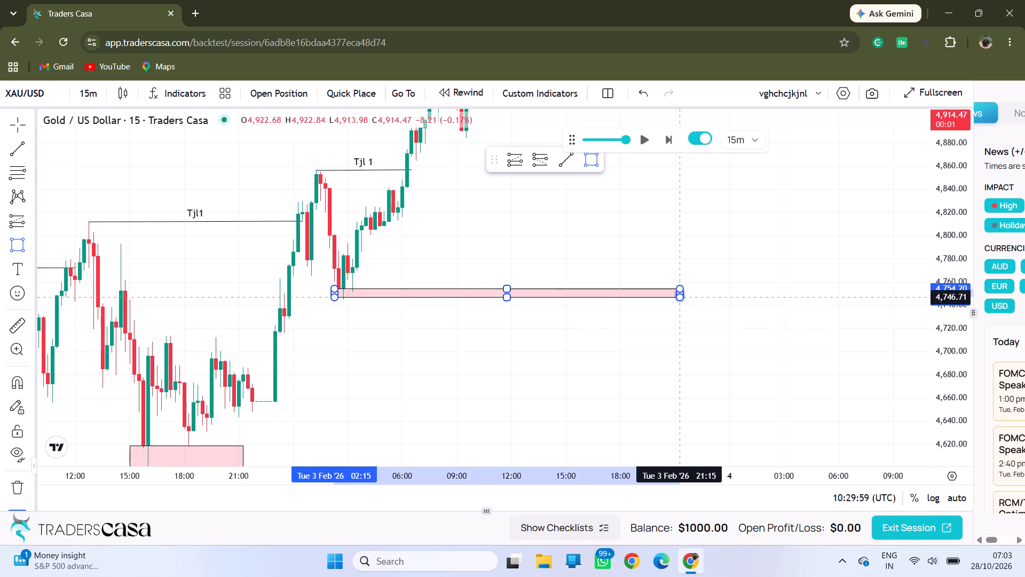
click(682, 299)
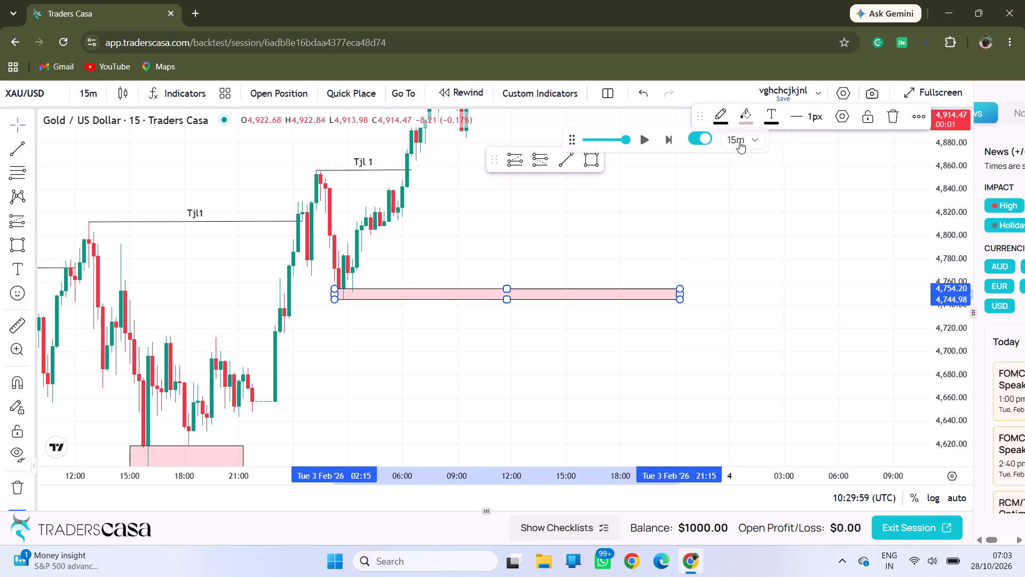
Change the fill colour of the rectangle zone at about 4,750 to green.
click(742, 111)
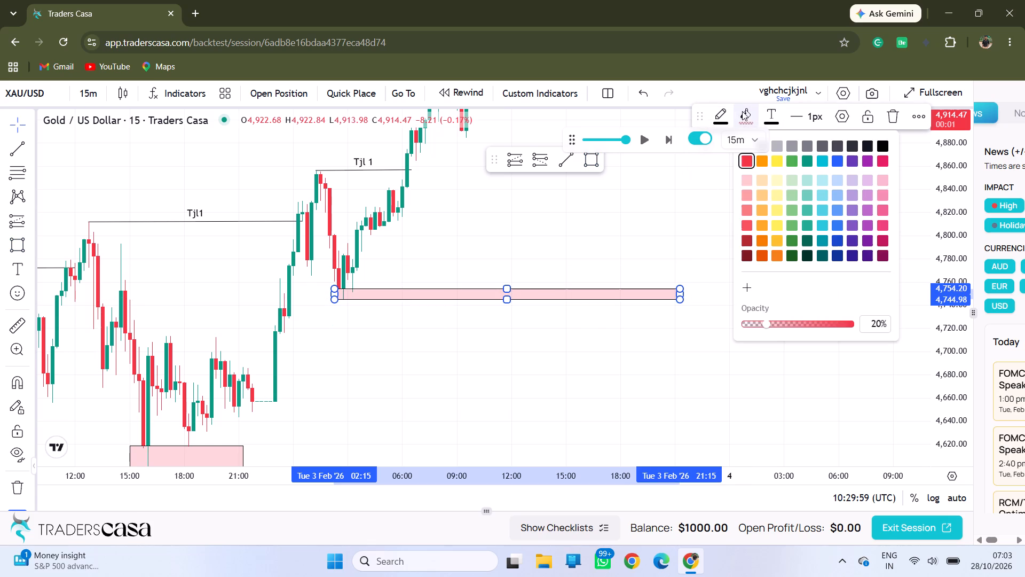
click(790, 155)
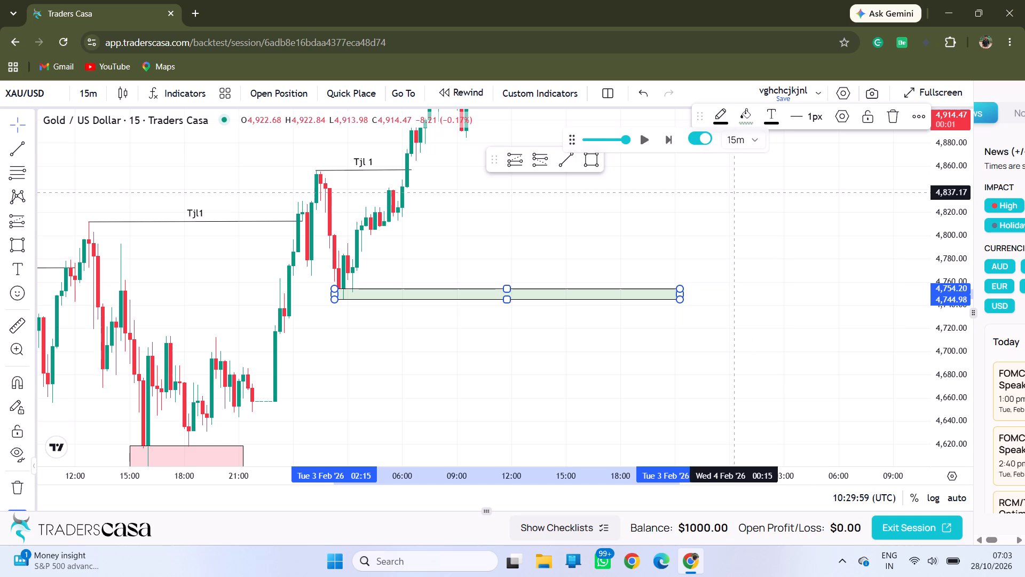
click(717, 196)
Check the price action on the 1-minute interval and return the chart to 15 minutes.
drag(689, 194, 661, 336)
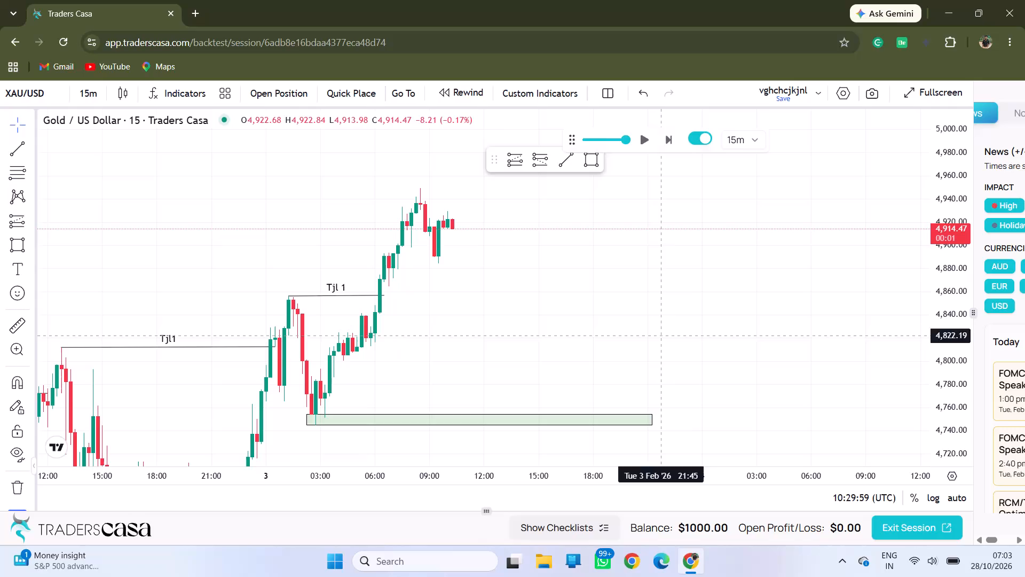
click(79, 89)
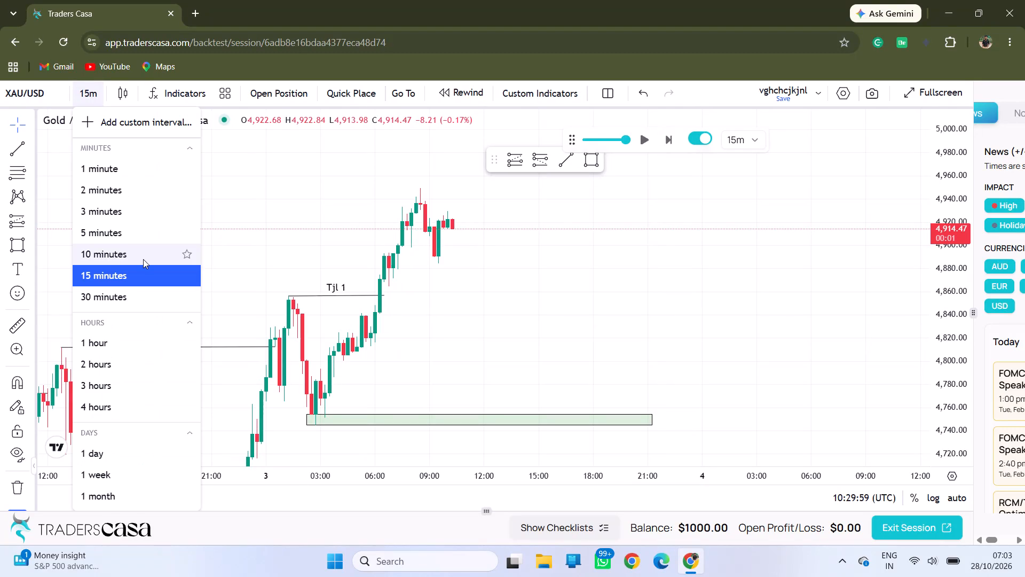
click(118, 174)
drag(349, 348, 571, 299)
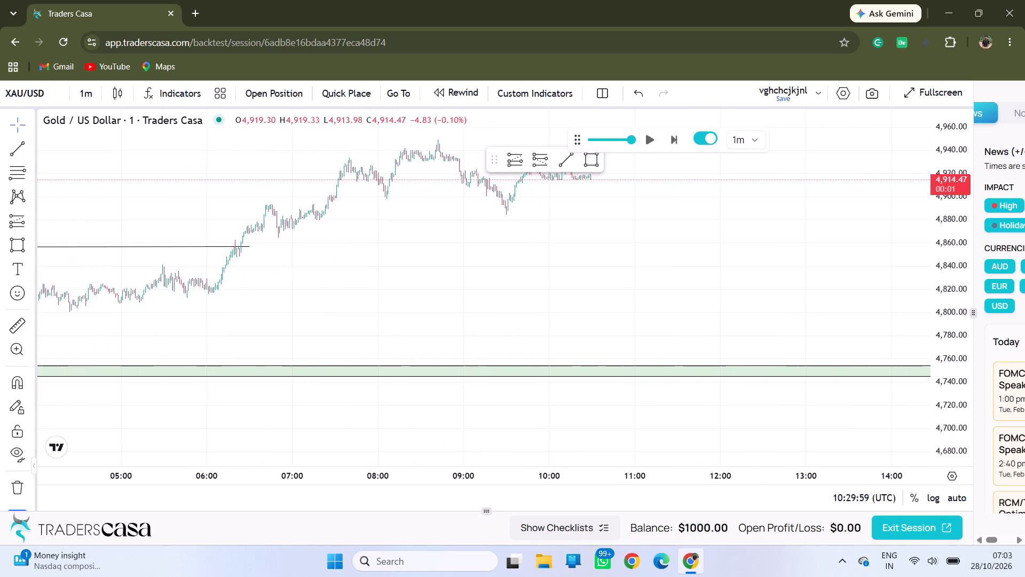
click(93, 96)
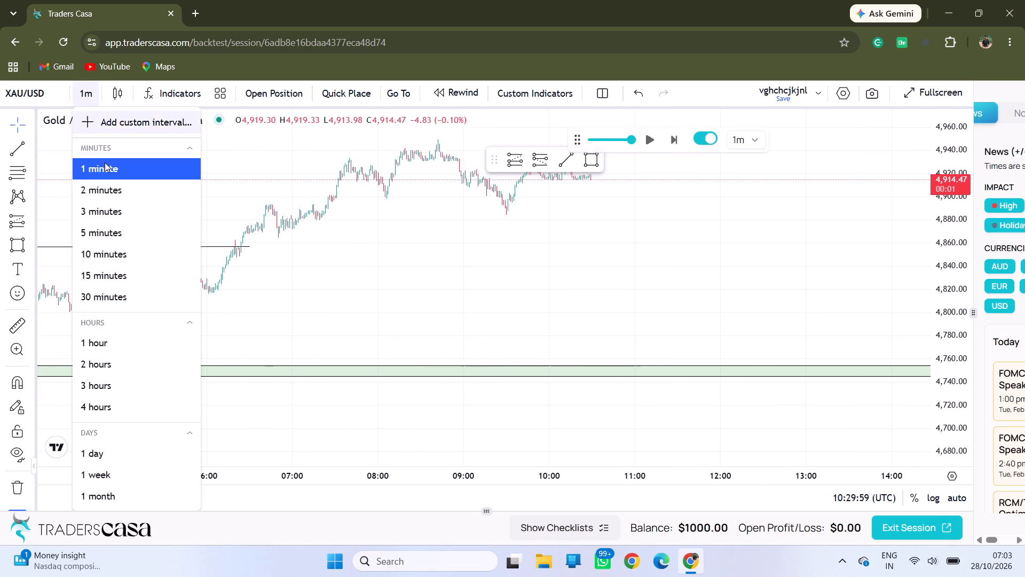
click(121, 272)
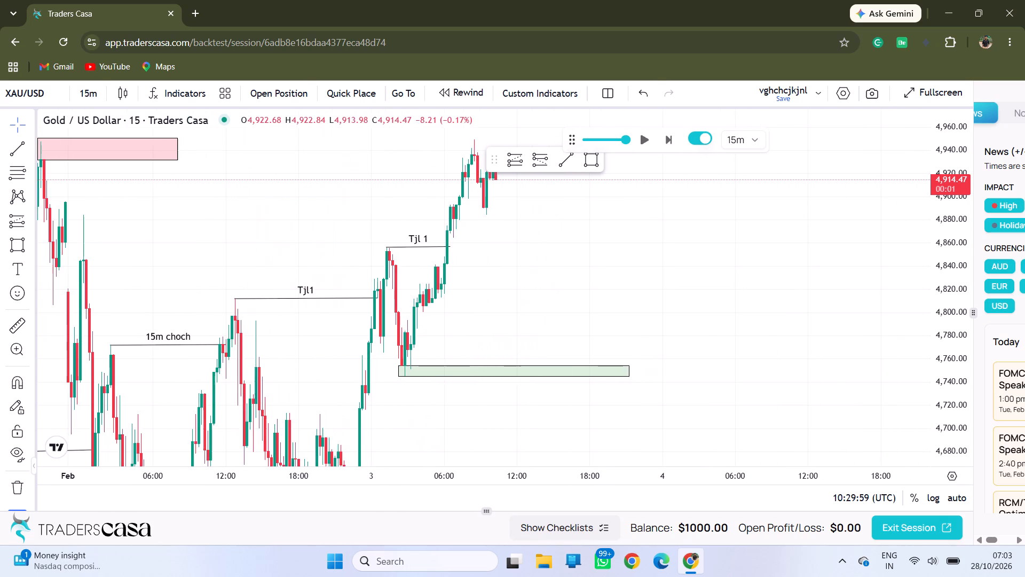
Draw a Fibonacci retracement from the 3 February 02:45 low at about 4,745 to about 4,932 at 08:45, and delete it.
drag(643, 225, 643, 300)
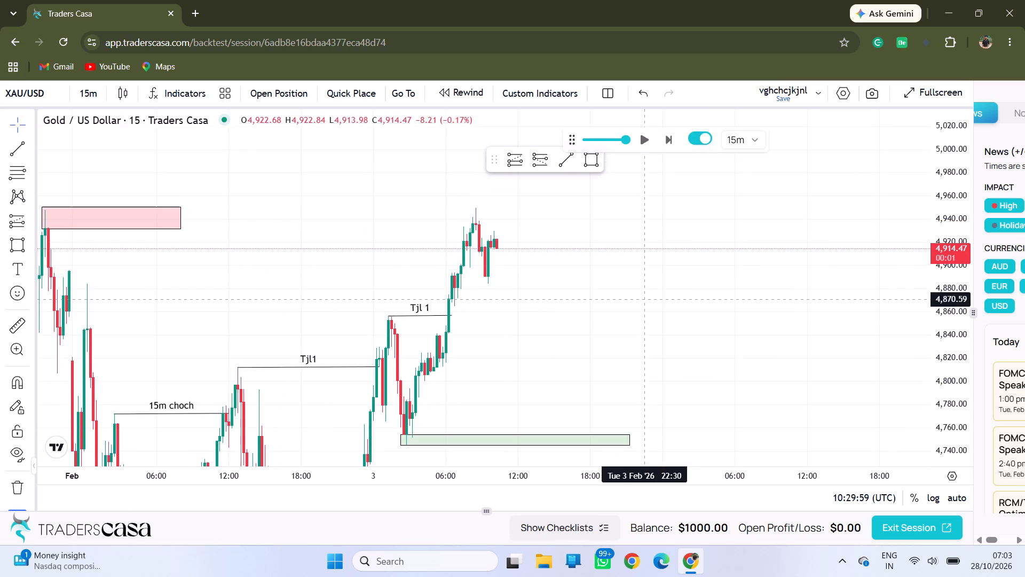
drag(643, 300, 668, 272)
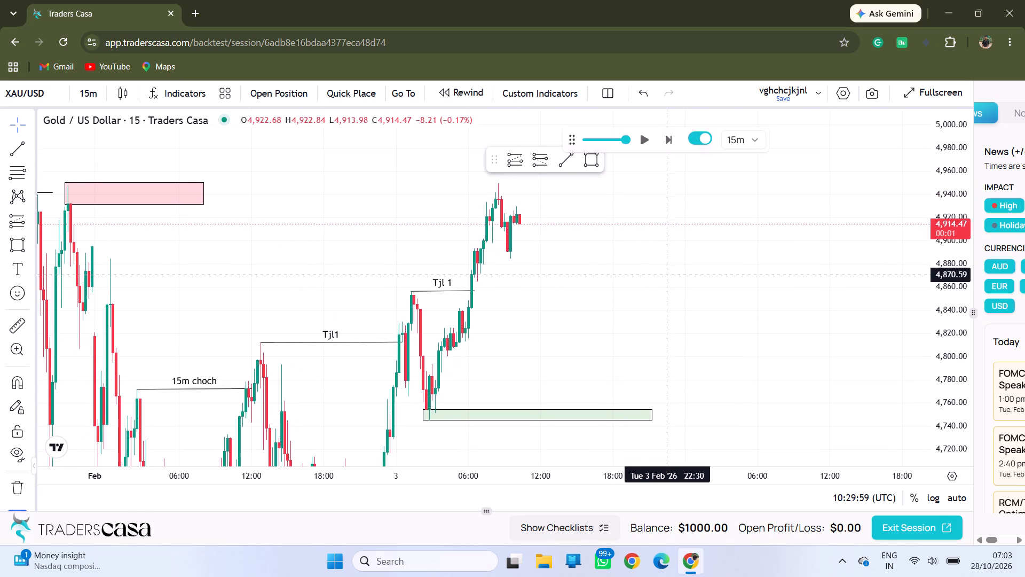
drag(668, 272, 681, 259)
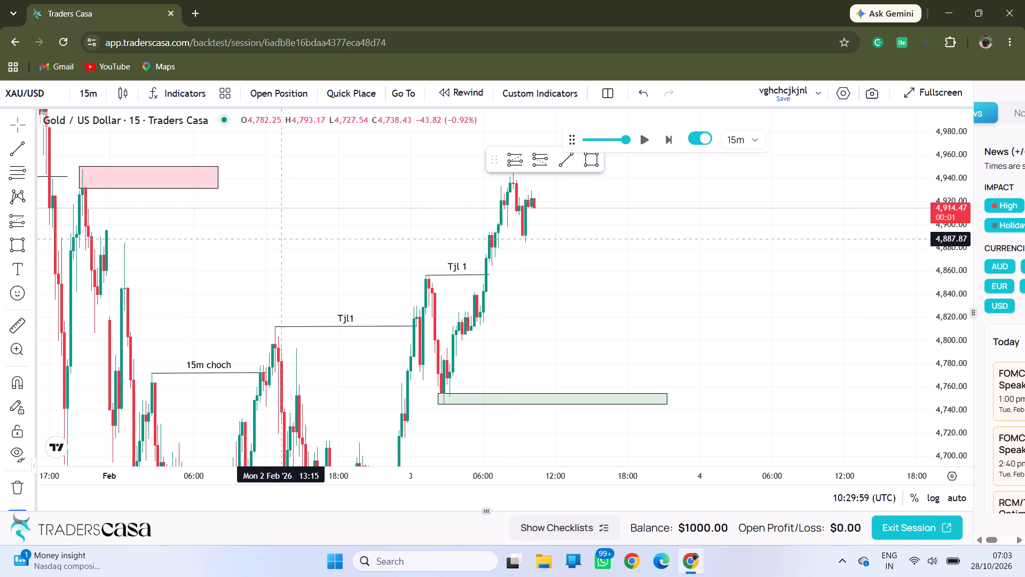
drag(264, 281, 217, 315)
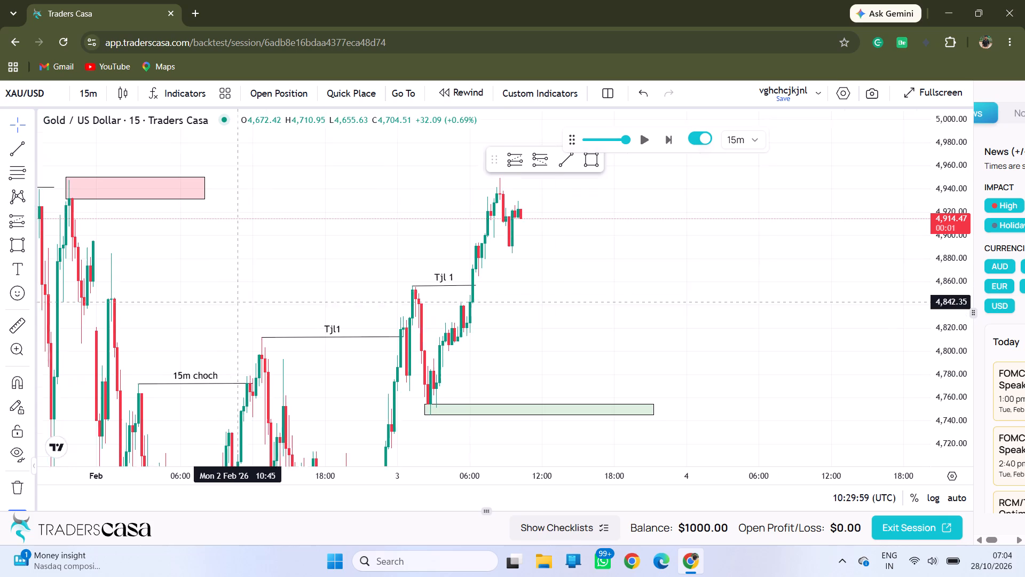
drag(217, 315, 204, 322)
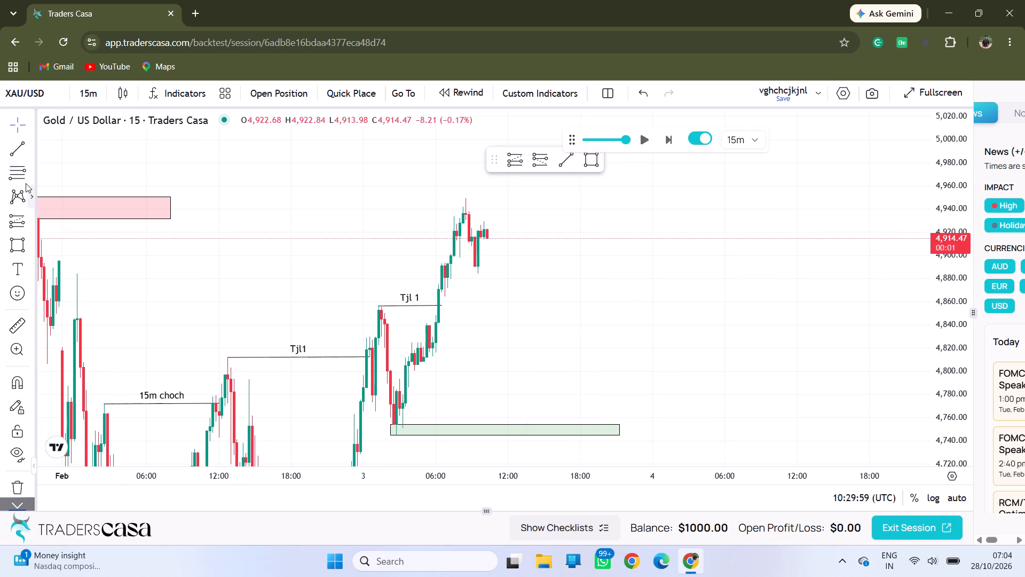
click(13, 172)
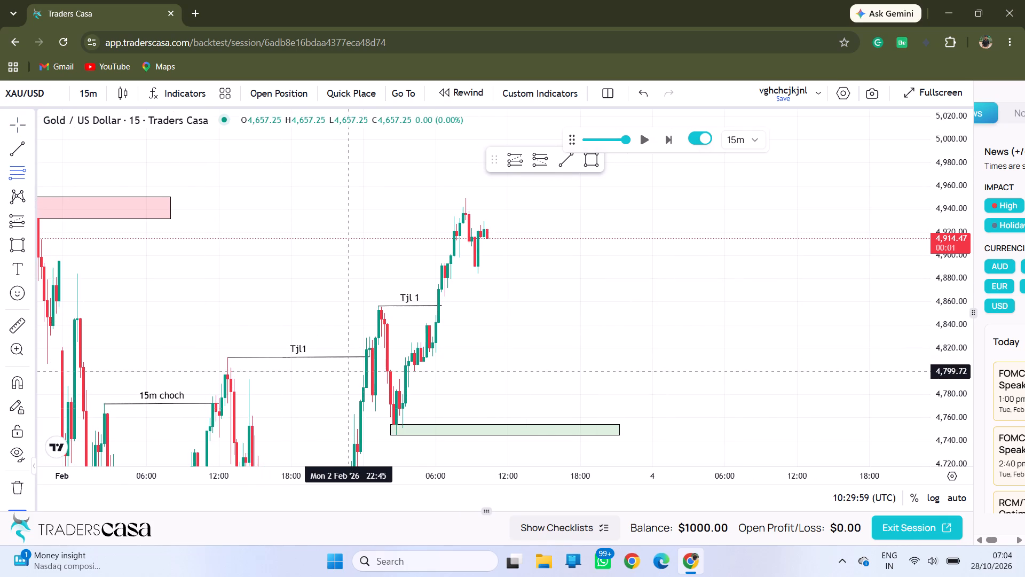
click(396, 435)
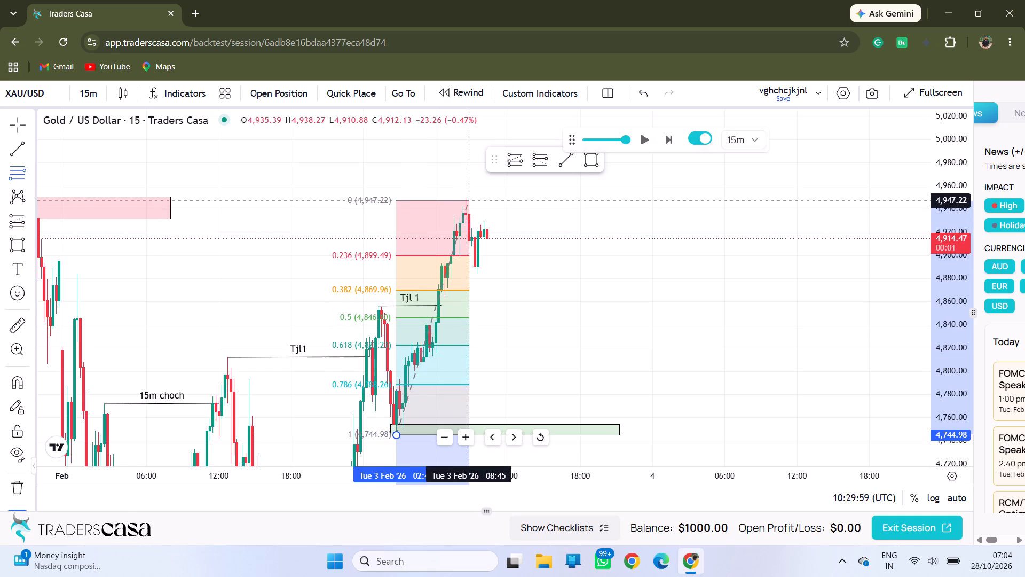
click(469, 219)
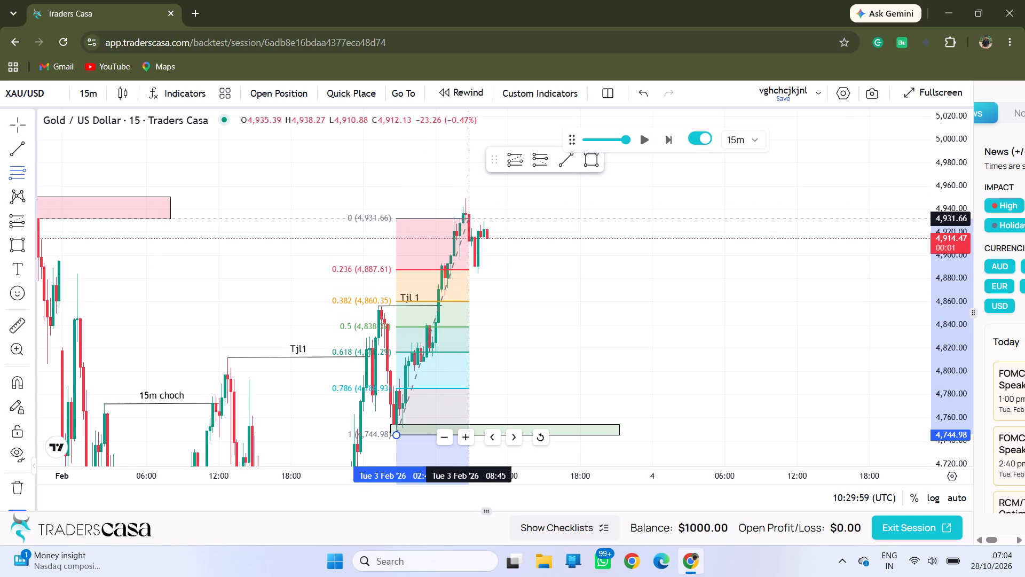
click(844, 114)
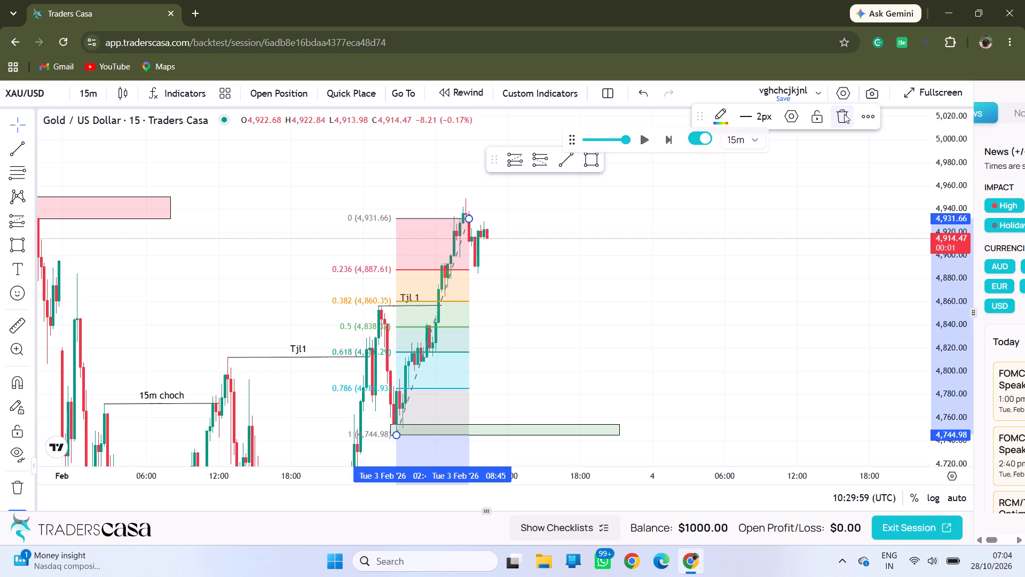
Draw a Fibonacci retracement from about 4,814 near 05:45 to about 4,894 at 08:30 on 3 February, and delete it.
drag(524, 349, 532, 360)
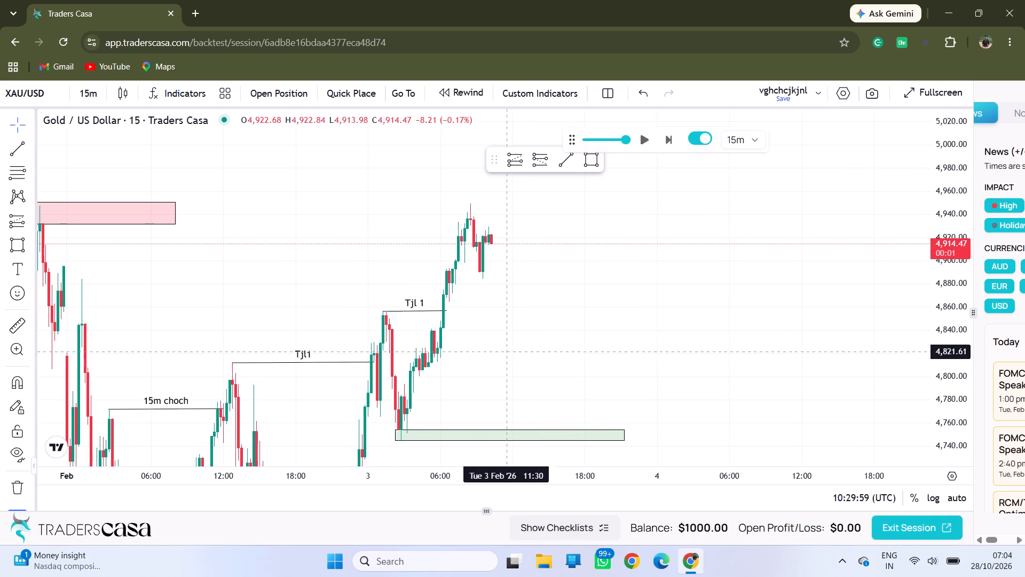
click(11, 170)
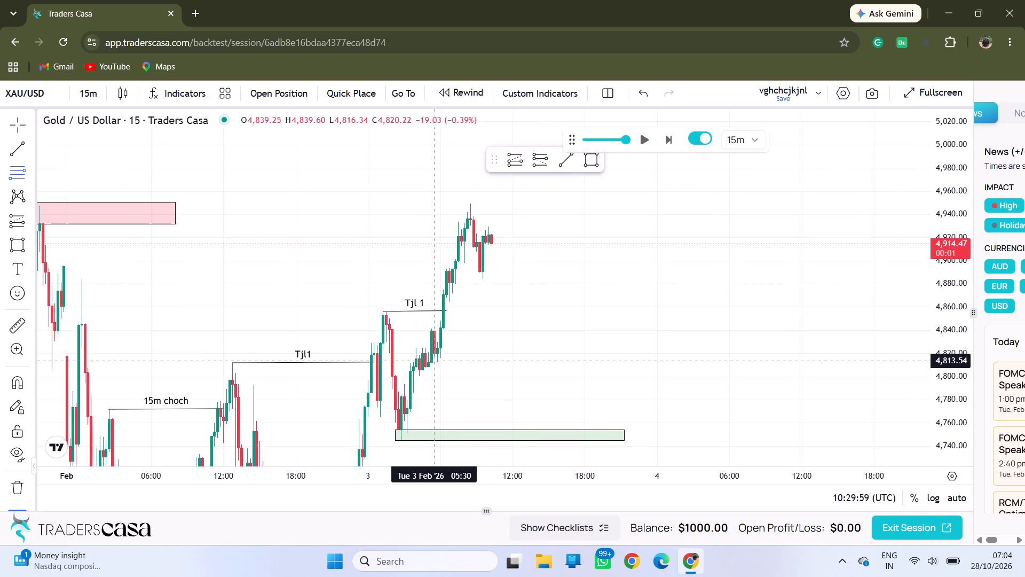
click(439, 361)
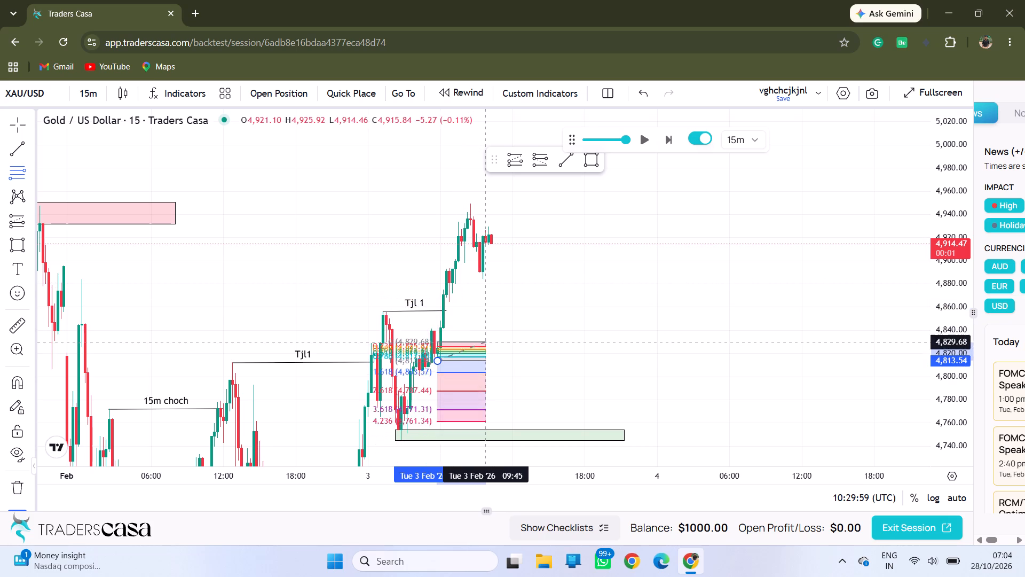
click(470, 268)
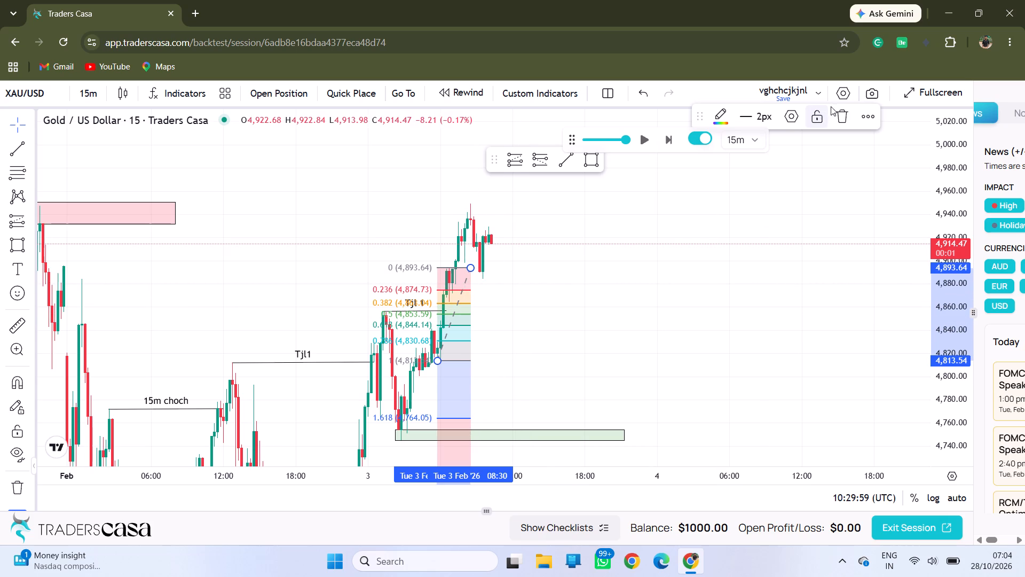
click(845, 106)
Advance the 15-minute replay in short bursts and pause it at 16:29:59 UTC on 3 February.
drag(604, 233, 659, 238)
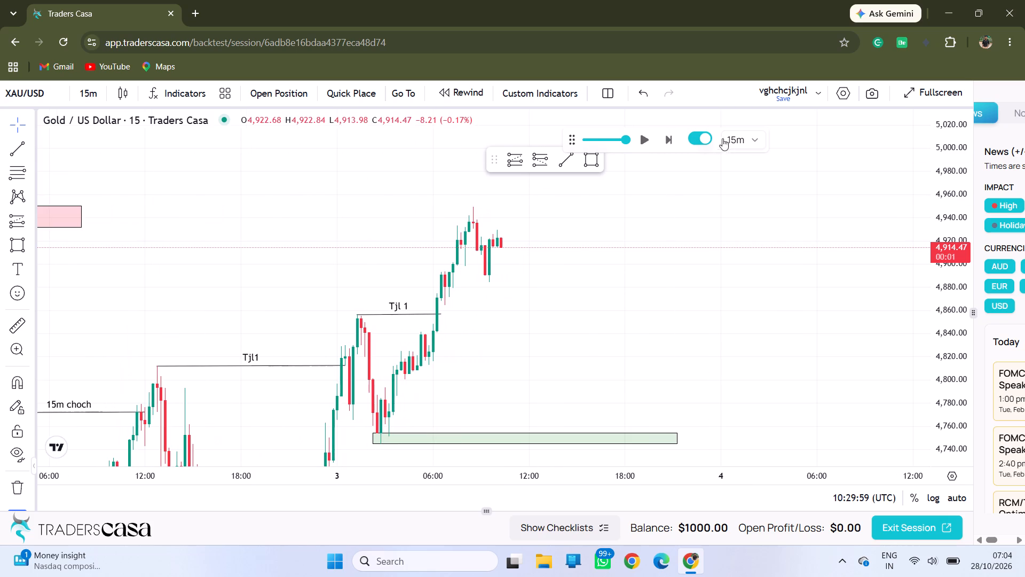
click(641, 146)
click(641, 147)
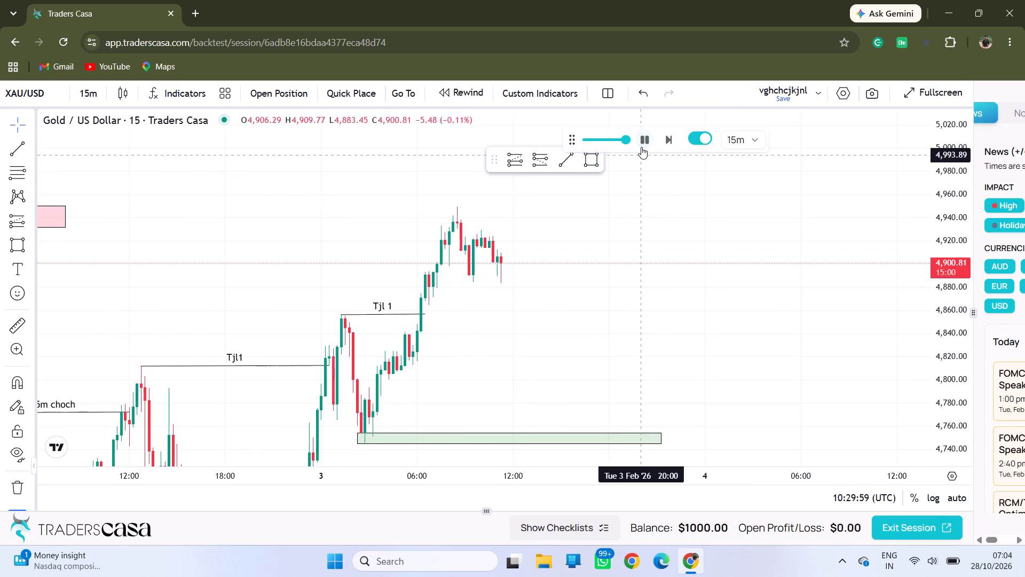
click(641, 147)
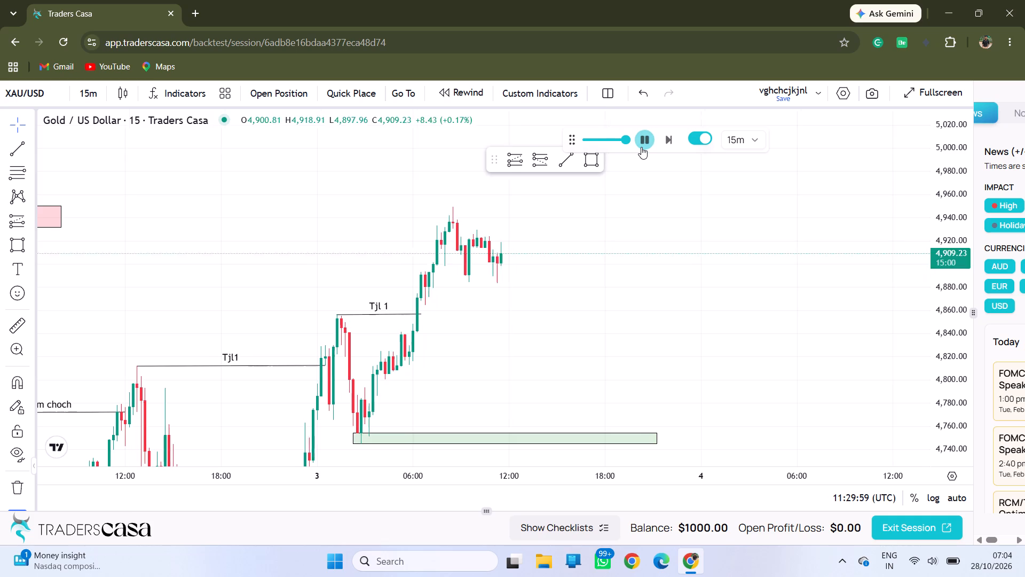
click(641, 147)
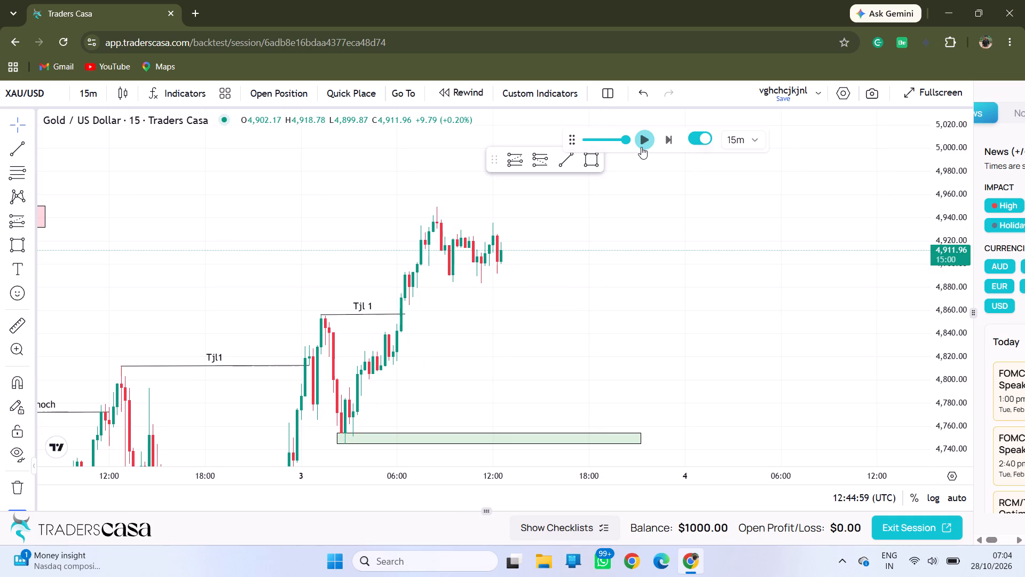
click(641, 147)
click(641, 147)
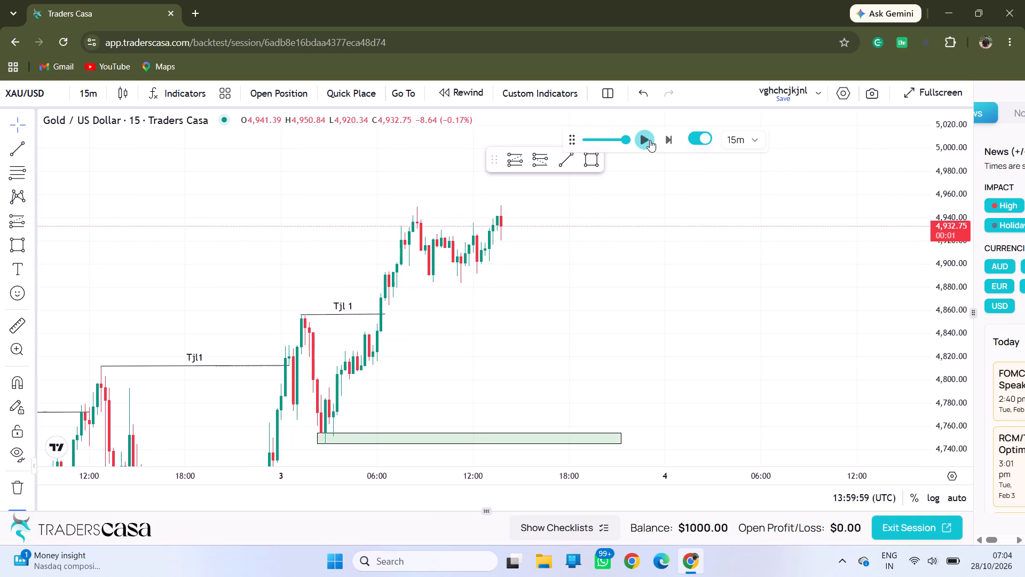
click(643, 138)
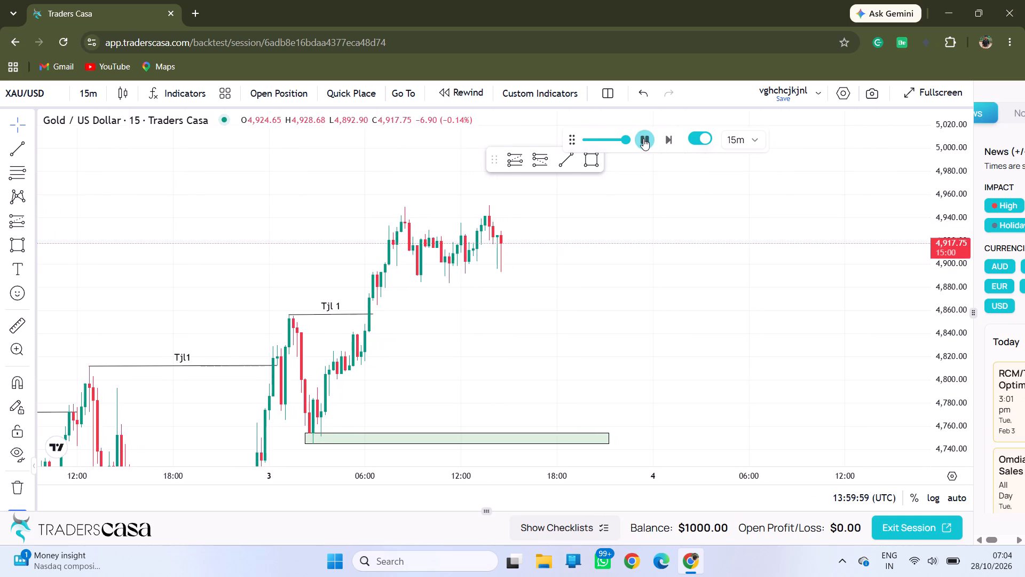
click(643, 138)
click(643, 138)
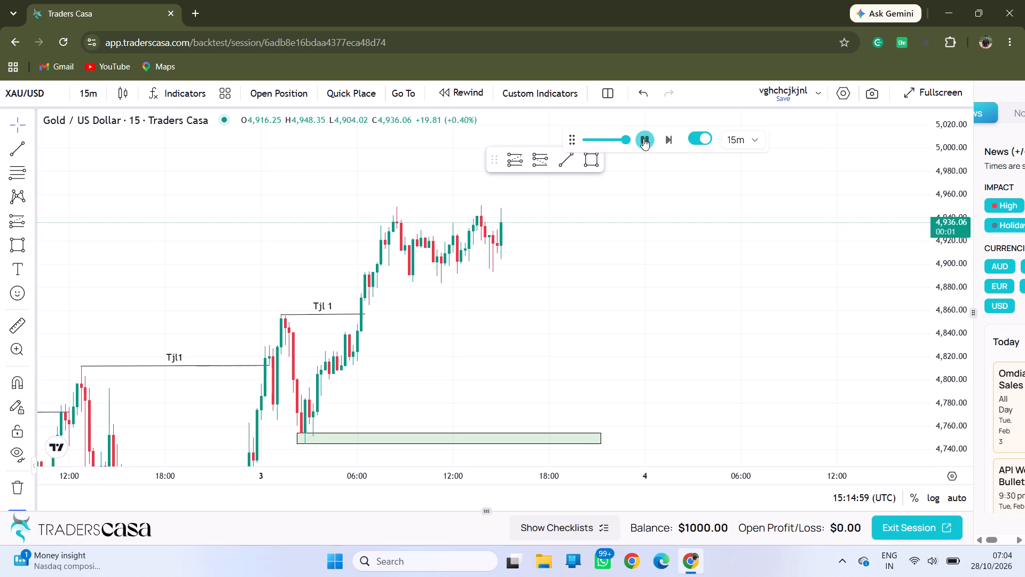
click(643, 138)
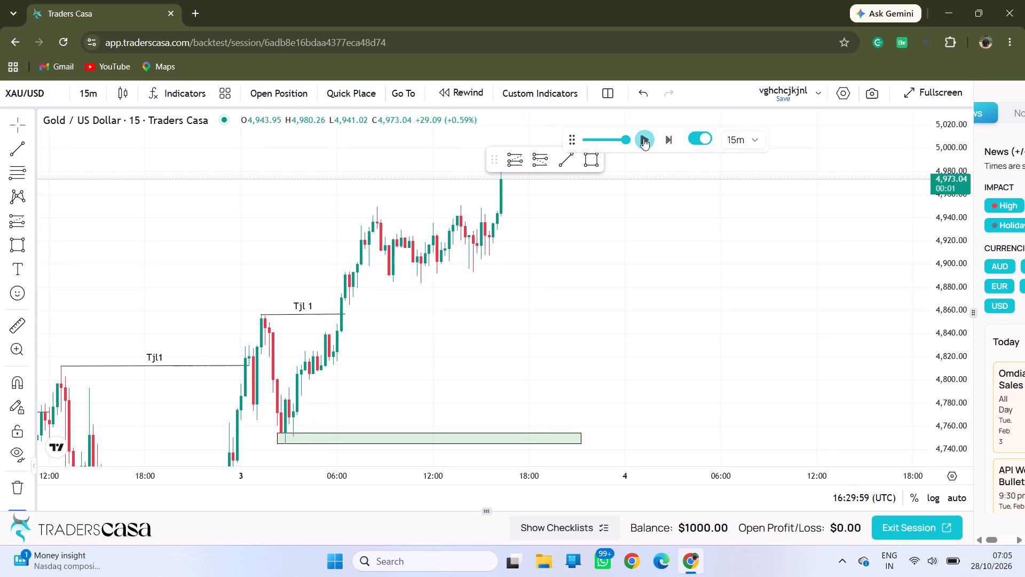
Draw a near-horizontal trend line at about 4,949 from the 3 February 08:30 high to 16:15.
drag(566, 267, 654, 292)
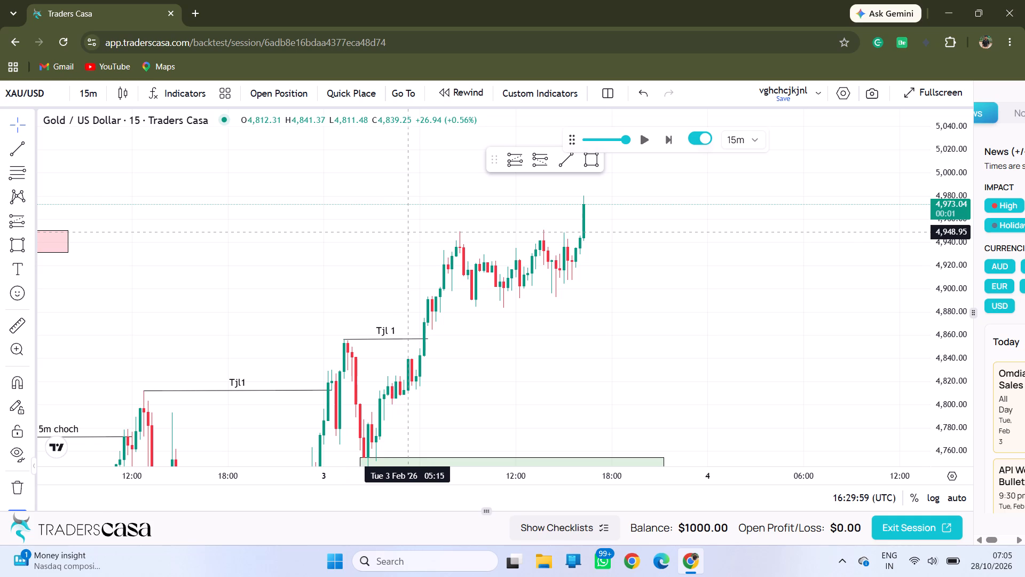
drag(602, 270, 511, 282)
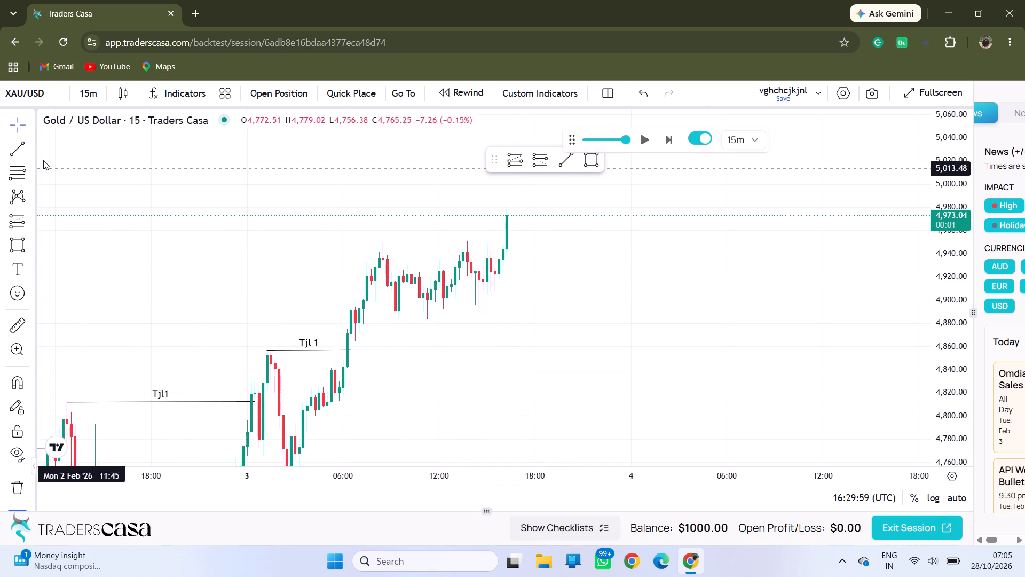
click(25, 146)
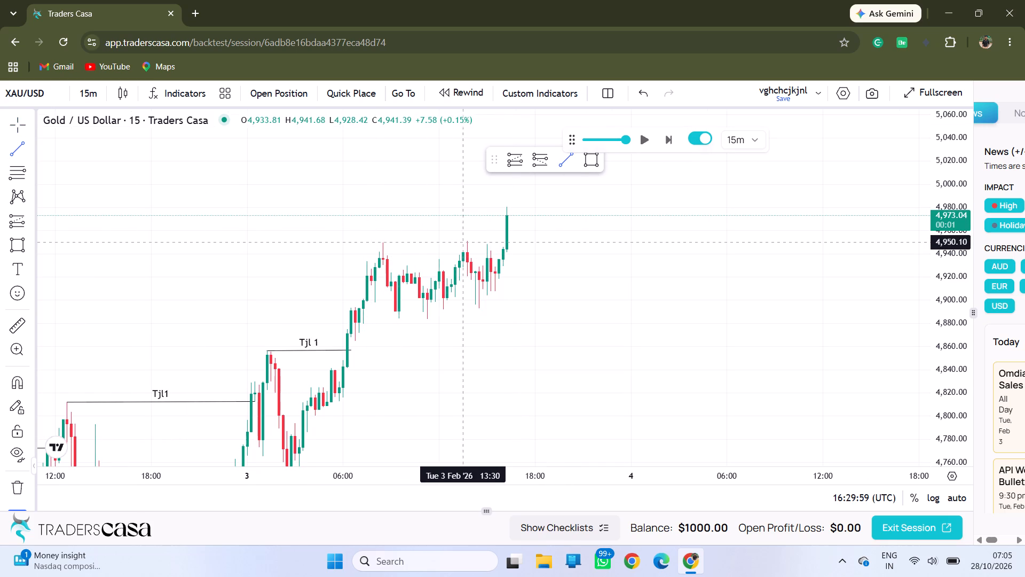
click(383, 244)
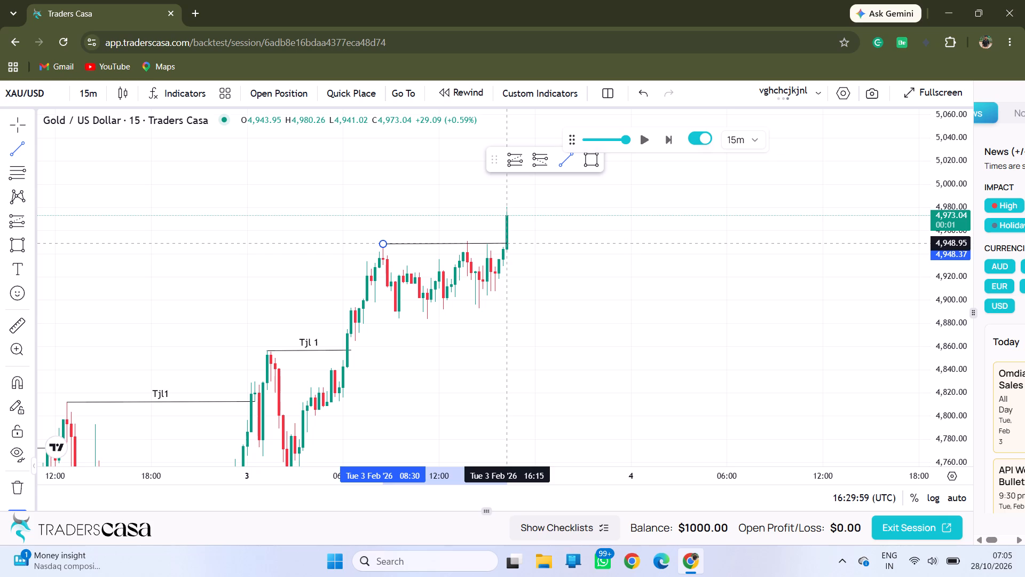
click(509, 240)
click(509, 240)
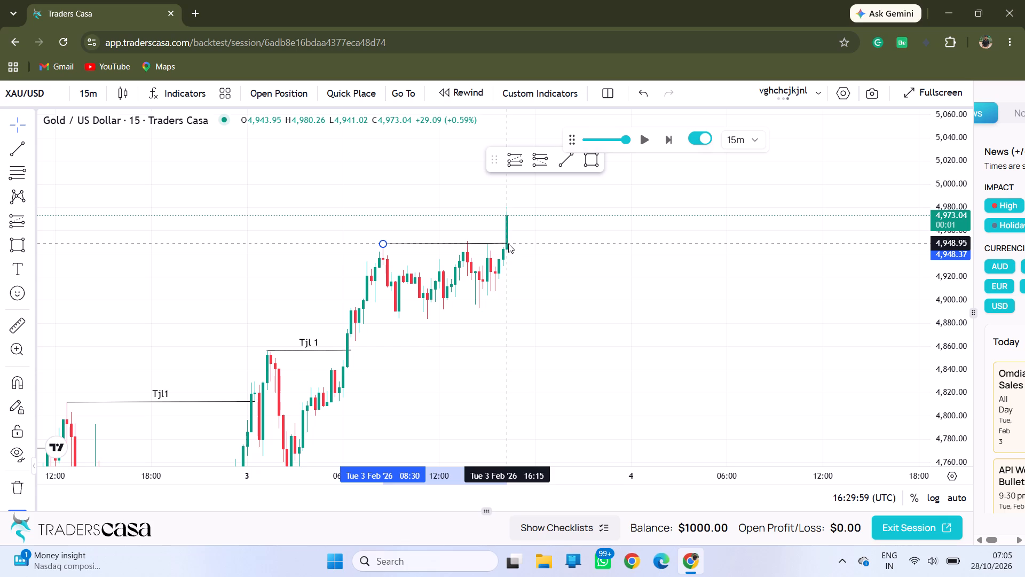
click(508, 244)
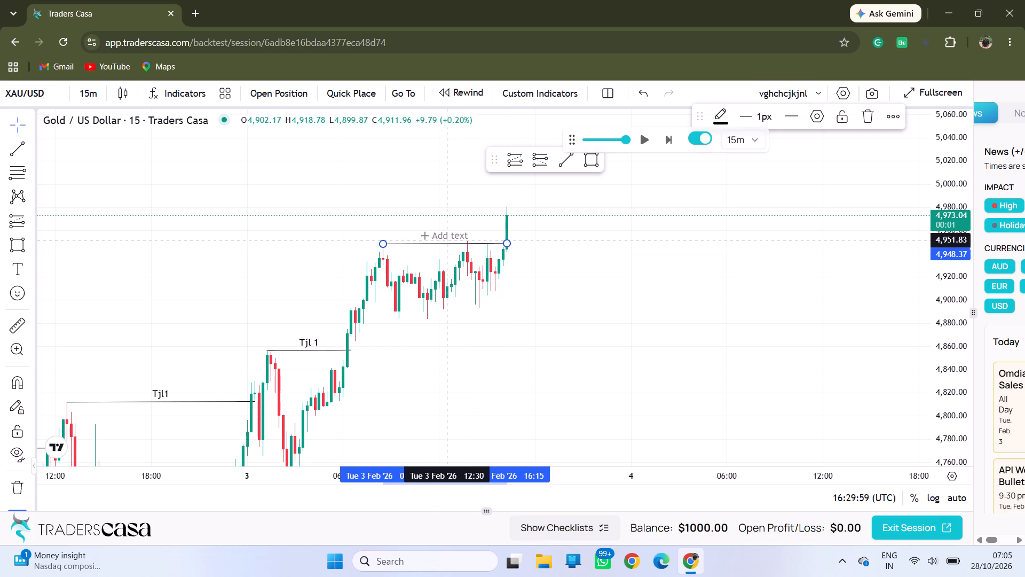
Label the new trend line at about 4,949 with the text "tjl 1".
click(439, 237)
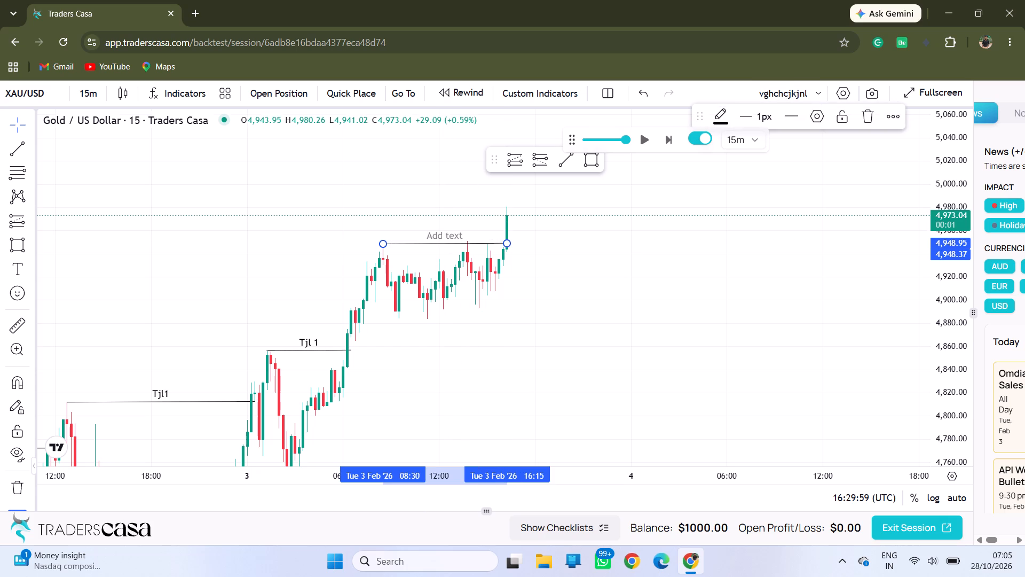
key(t)
text(jl)
key(2)
key(BackSpace)
key(space)
text(2)
key(BackSpace)
key(1)
click(447, 339)
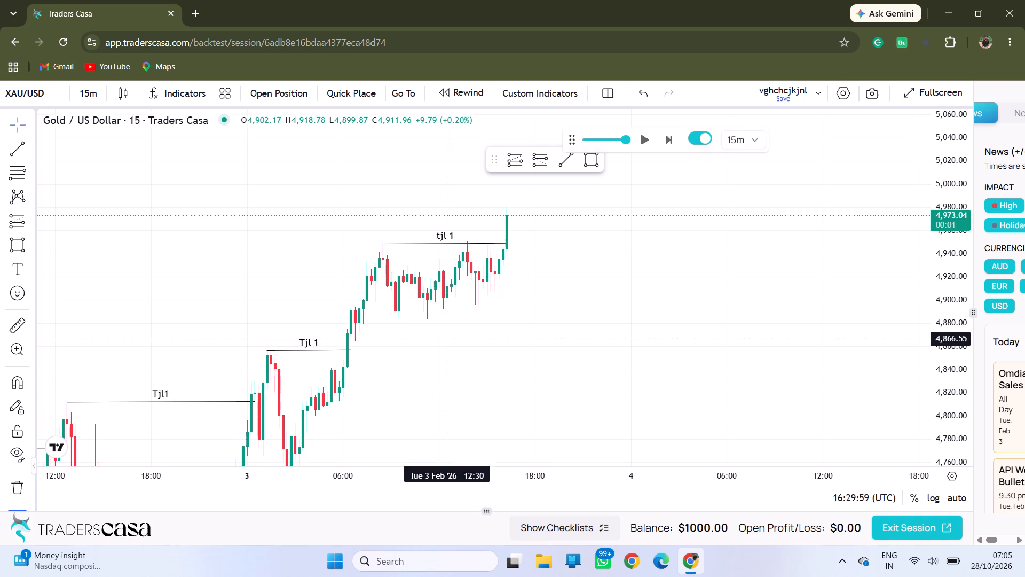
Draw a rectangle zone from about 4,902 to 4,892, spanning 3 February 12:00 to 4 February 09:00.
drag(447, 339, 369, 312)
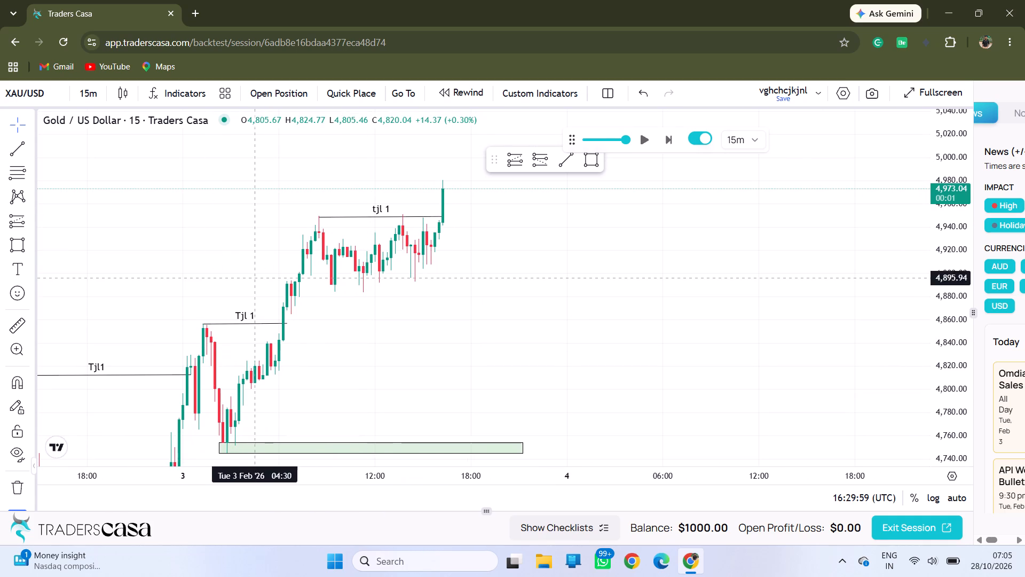
click(19, 237)
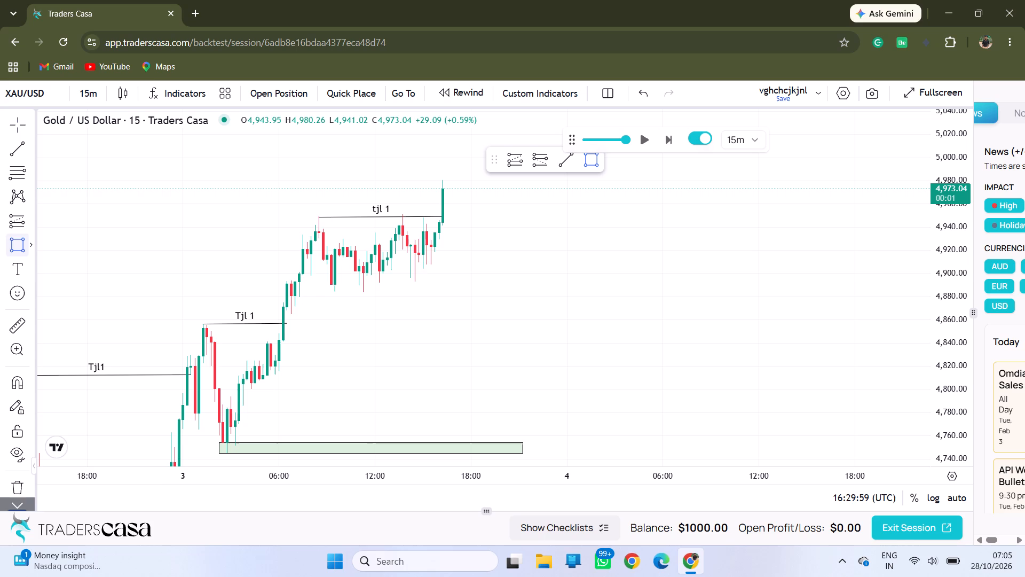
click(374, 271)
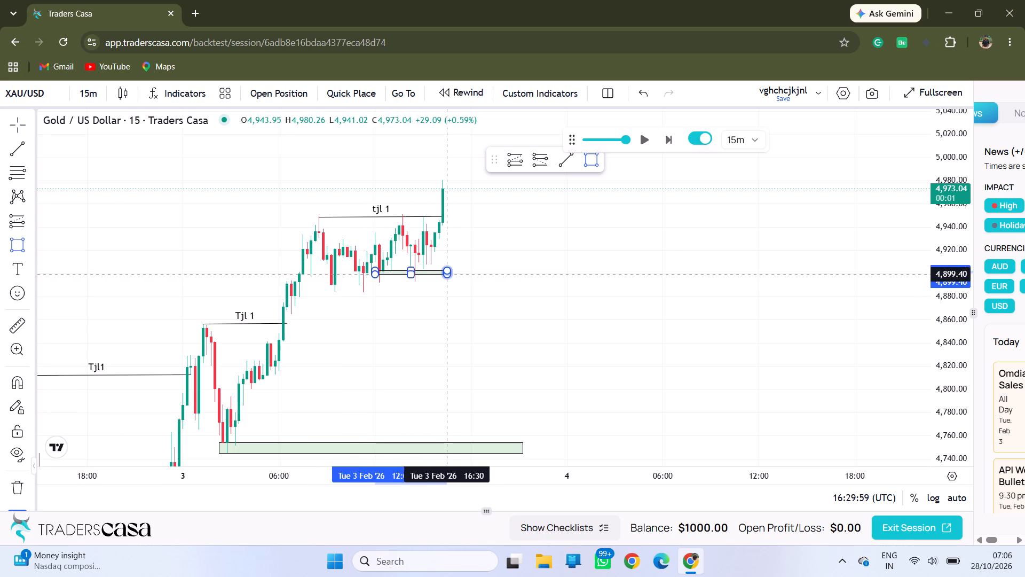
click(460, 283)
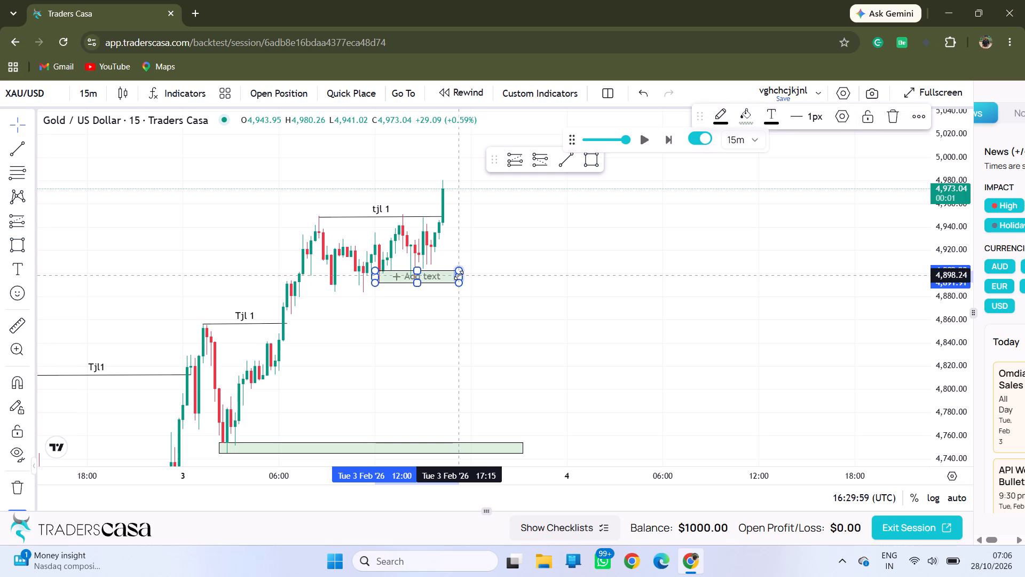
drag(461, 277, 709, 260)
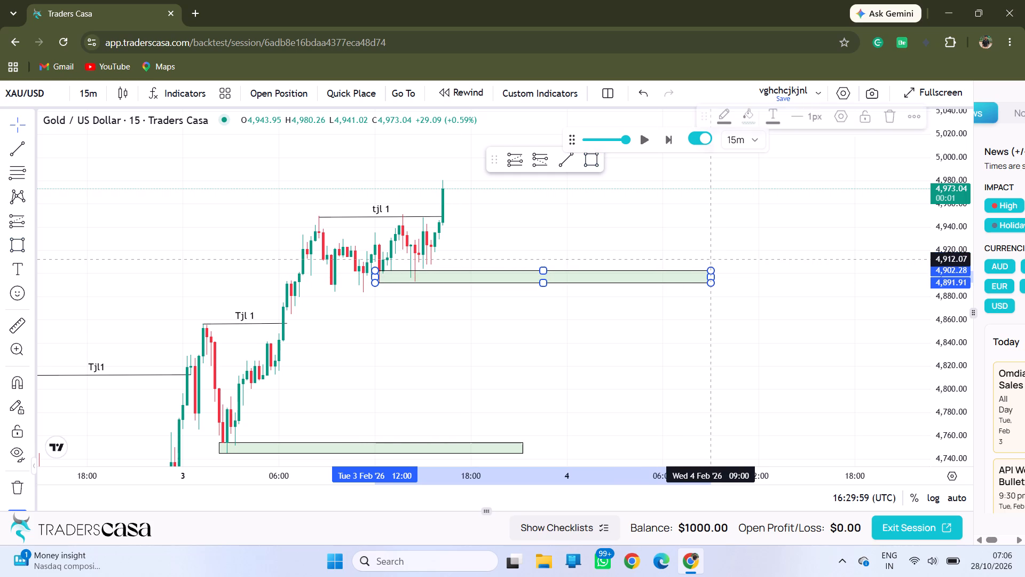
click(648, 231)
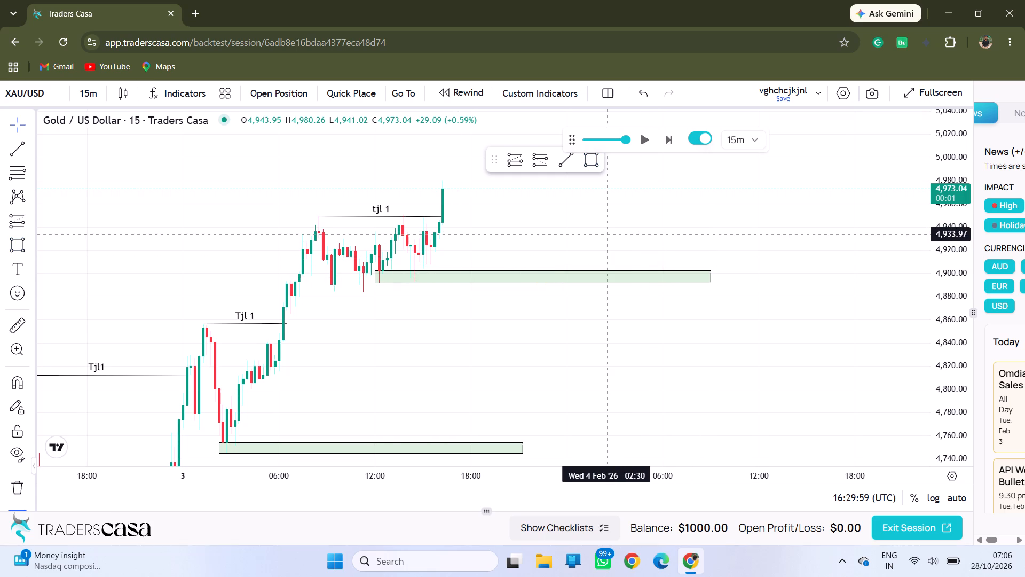
Advance the 15-minute replay in short bursts and pause it at 19:44:59 UTC on 3 February.
drag(607, 234, 601, 269)
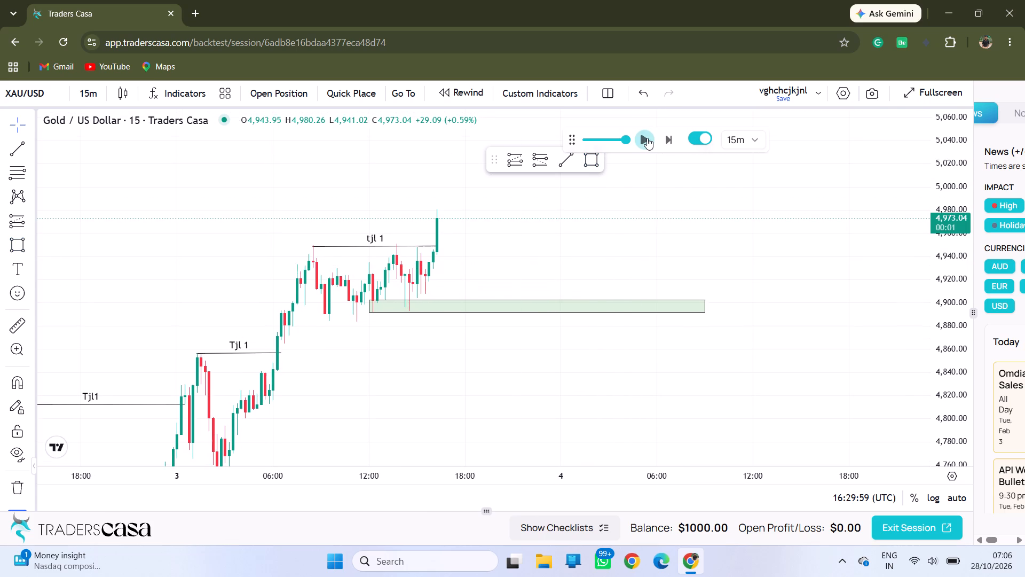
click(647, 139)
click(647, 139)
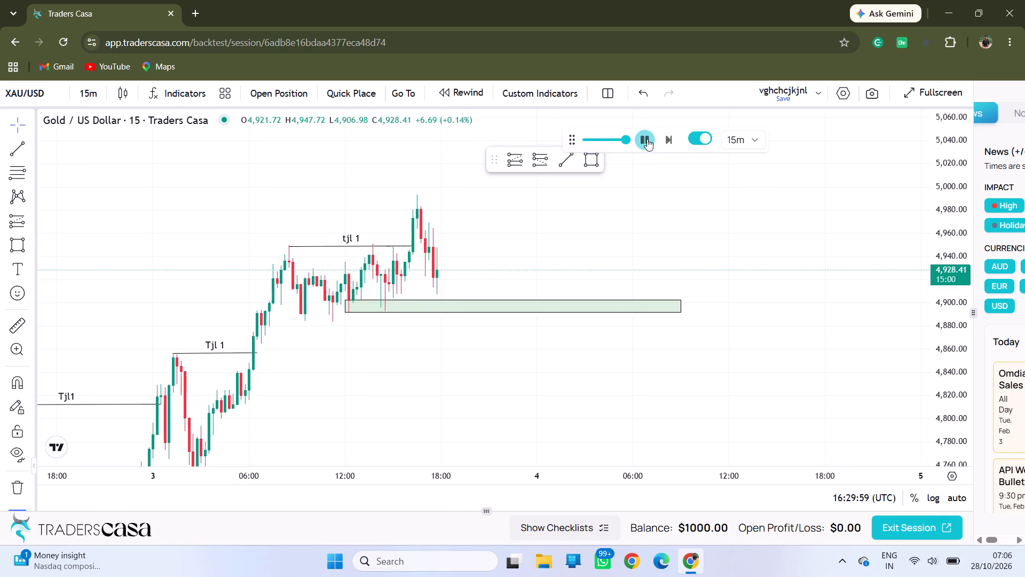
click(647, 139)
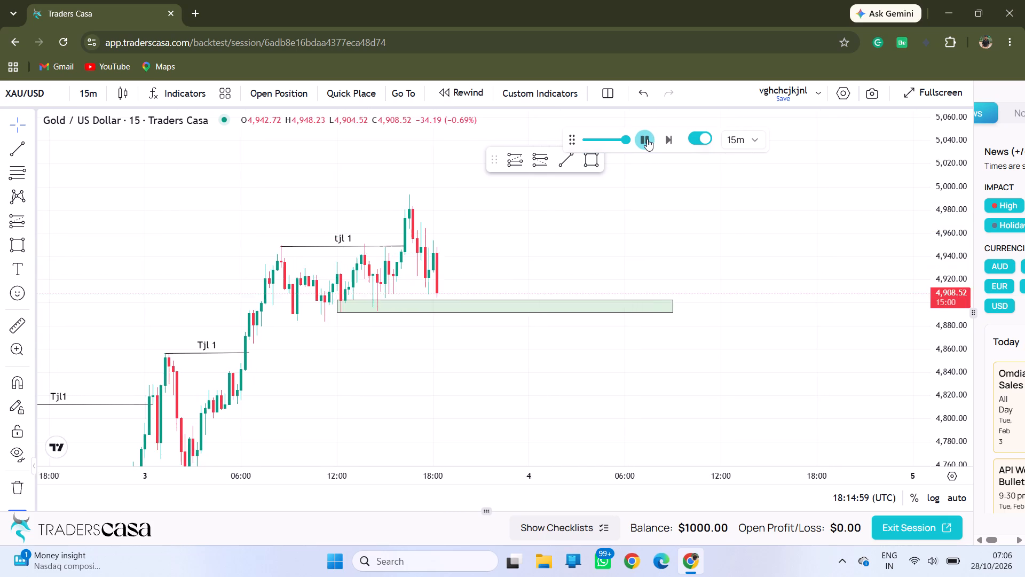
click(647, 139)
Switch the chart to the 1-minute timeframe.
drag(438, 202, 483, 208)
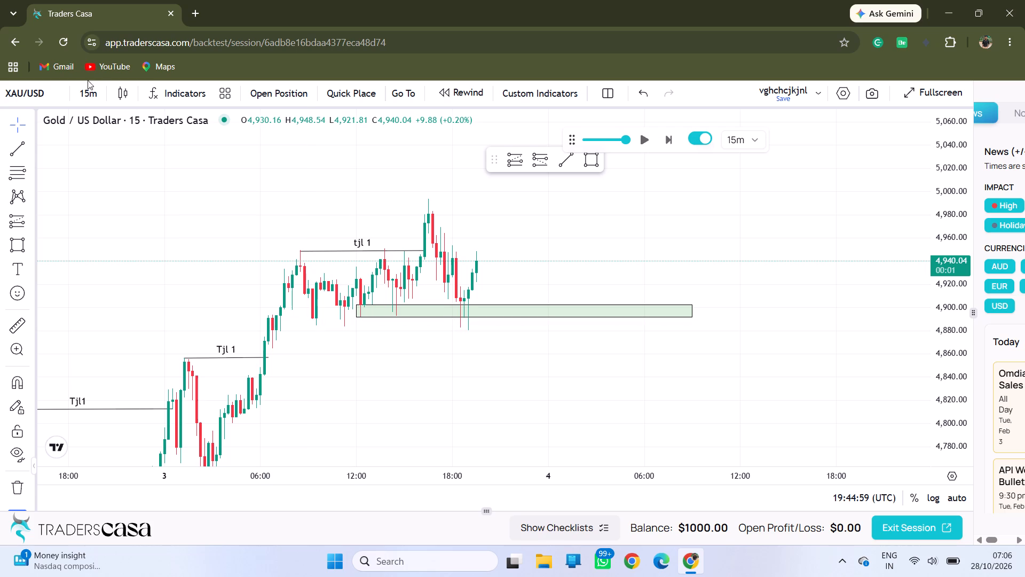
click(96, 93)
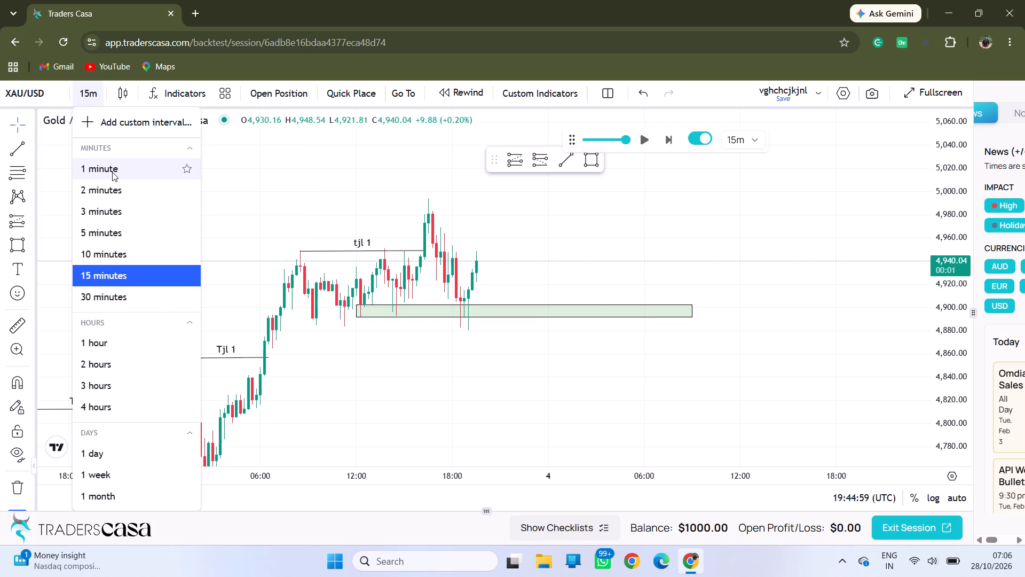
click(112, 173)
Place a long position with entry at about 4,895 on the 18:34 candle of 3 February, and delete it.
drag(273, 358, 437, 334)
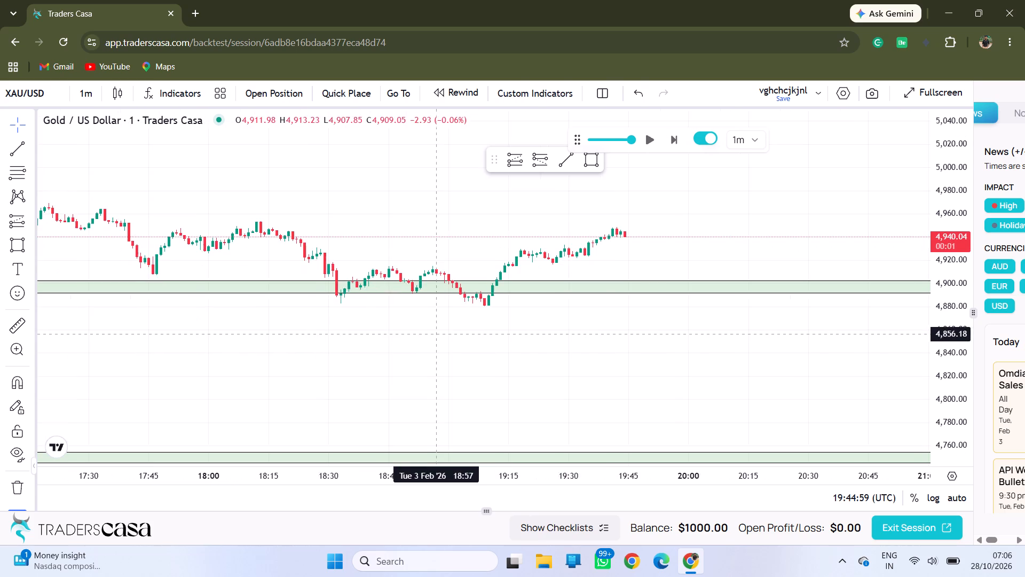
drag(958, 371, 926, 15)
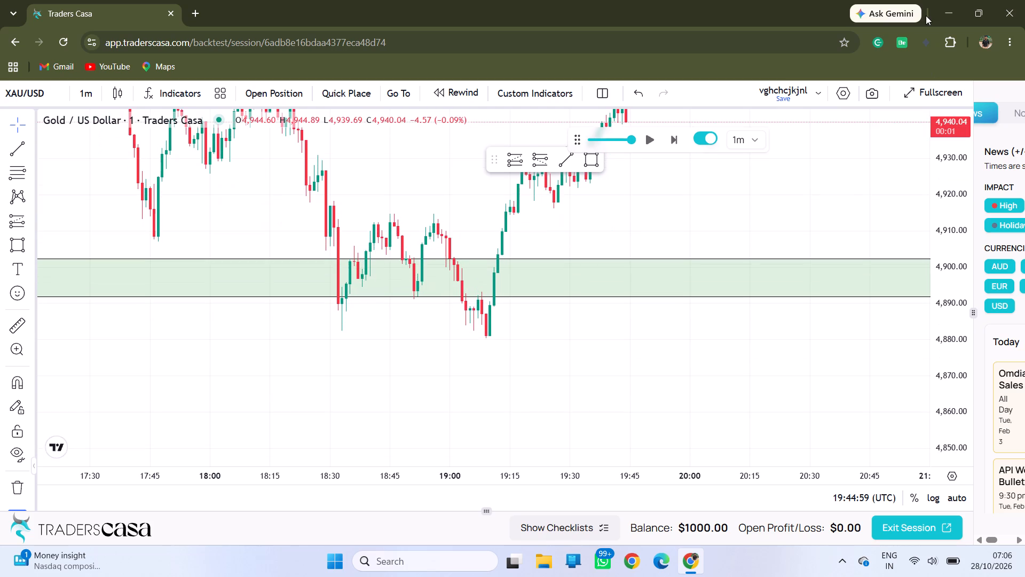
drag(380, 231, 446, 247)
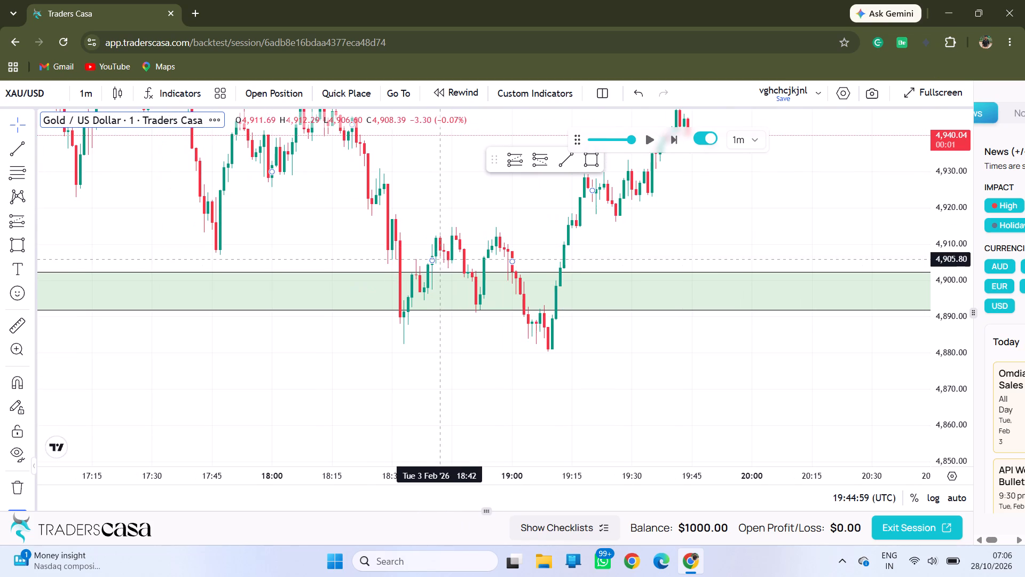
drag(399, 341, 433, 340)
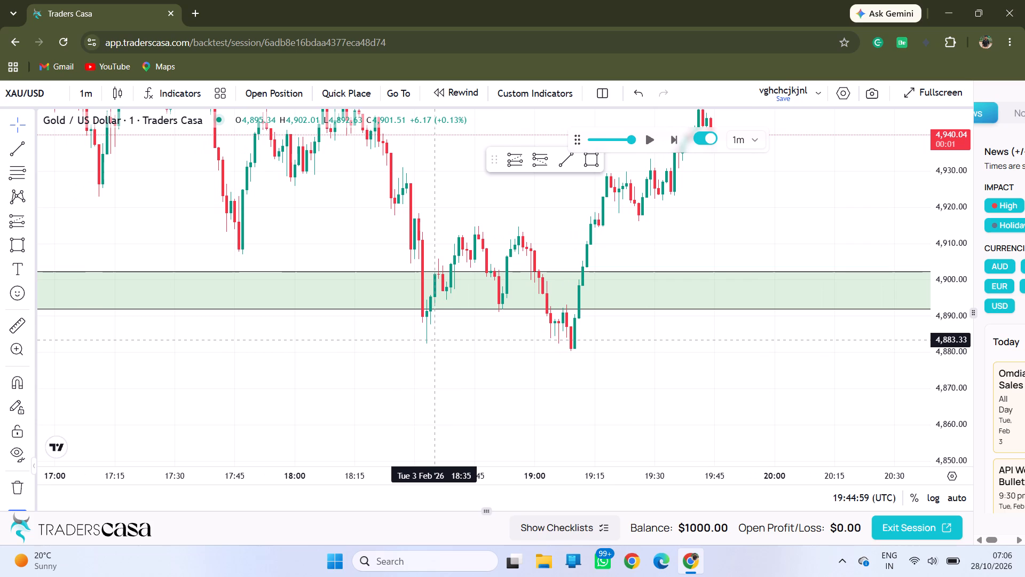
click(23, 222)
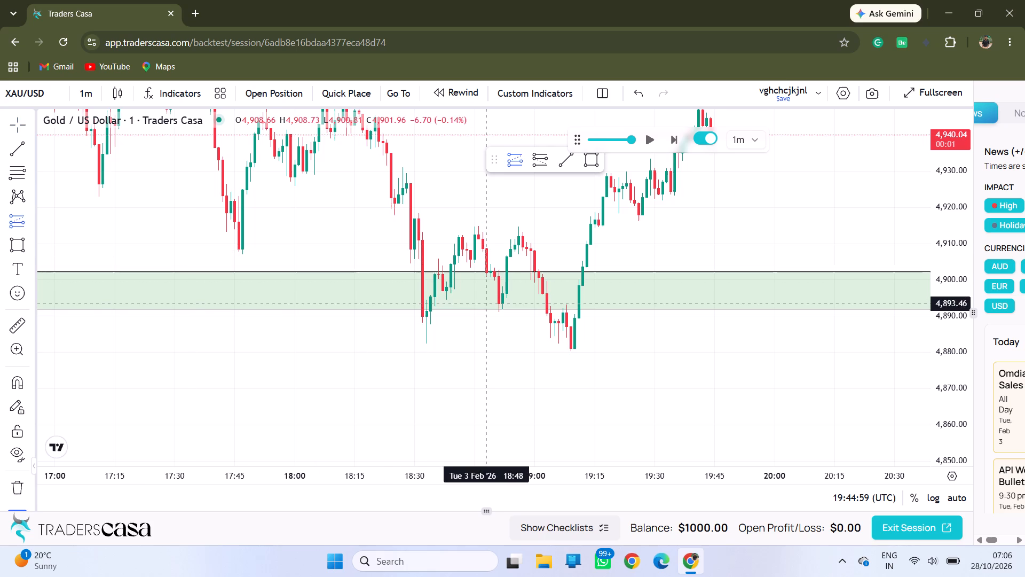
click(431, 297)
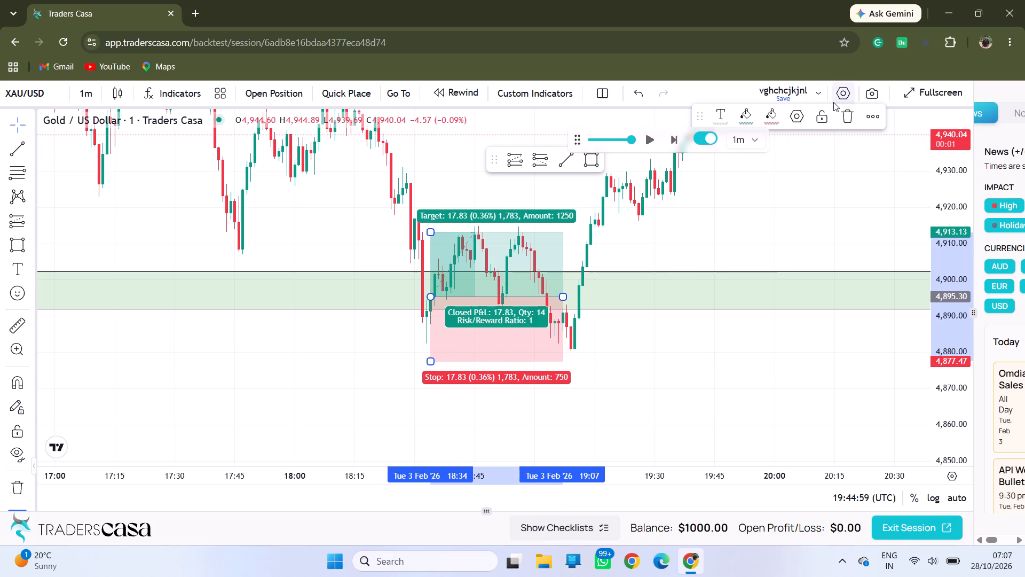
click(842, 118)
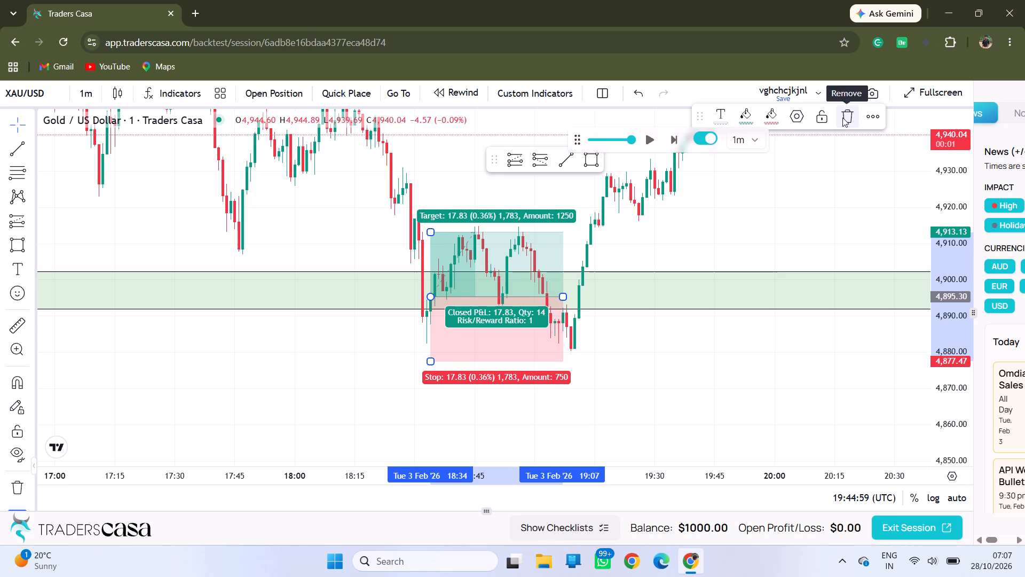
Place a long position at the 19:10 candle of 3 February with entry at about 4,890 and stop at about 4,879.5.
drag(638, 226, 615, 268)
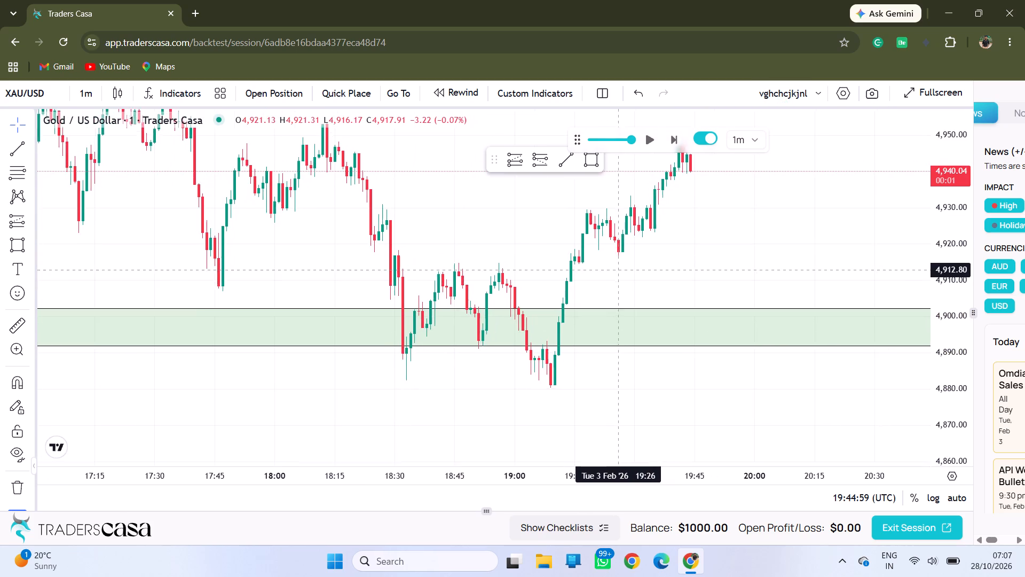
drag(615, 268, 595, 239)
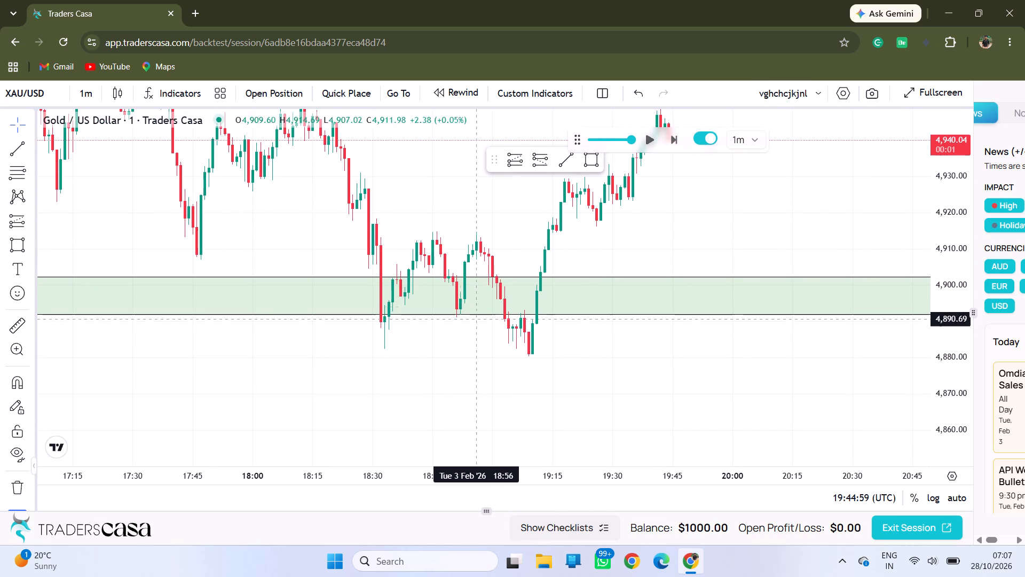
drag(561, 361, 499, 344)
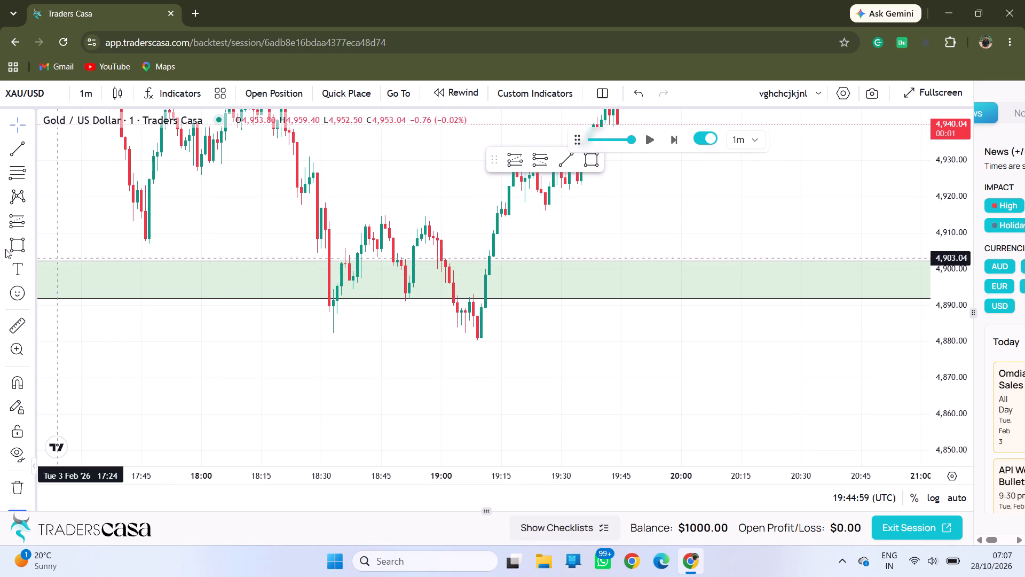
click(22, 222)
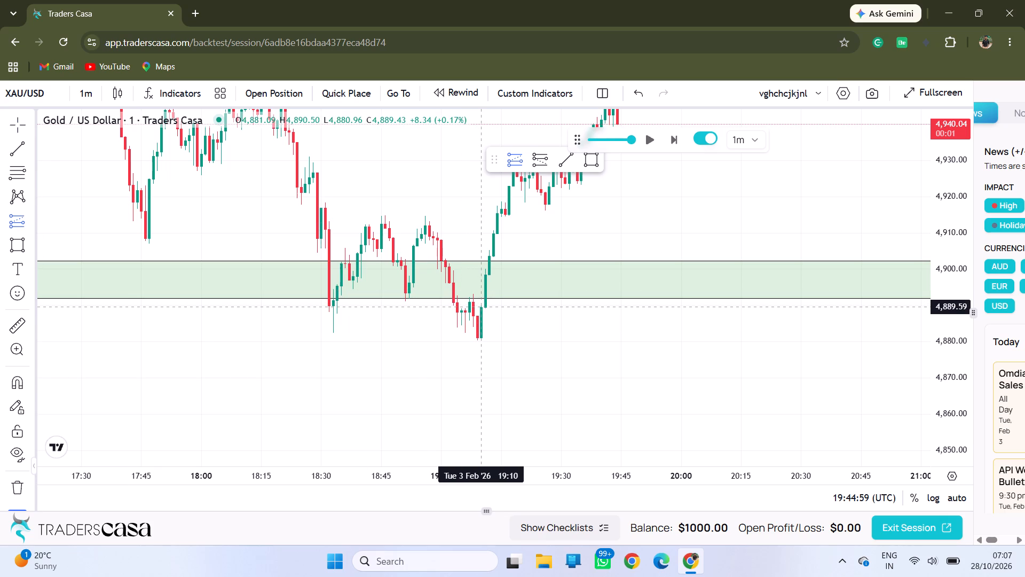
click(482, 306)
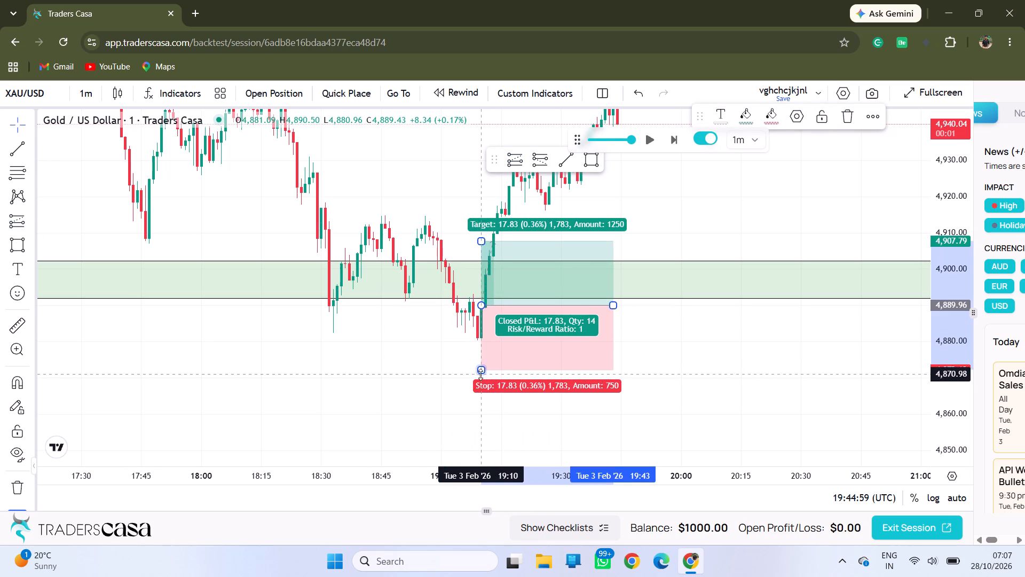
drag(479, 372, 516, 338)
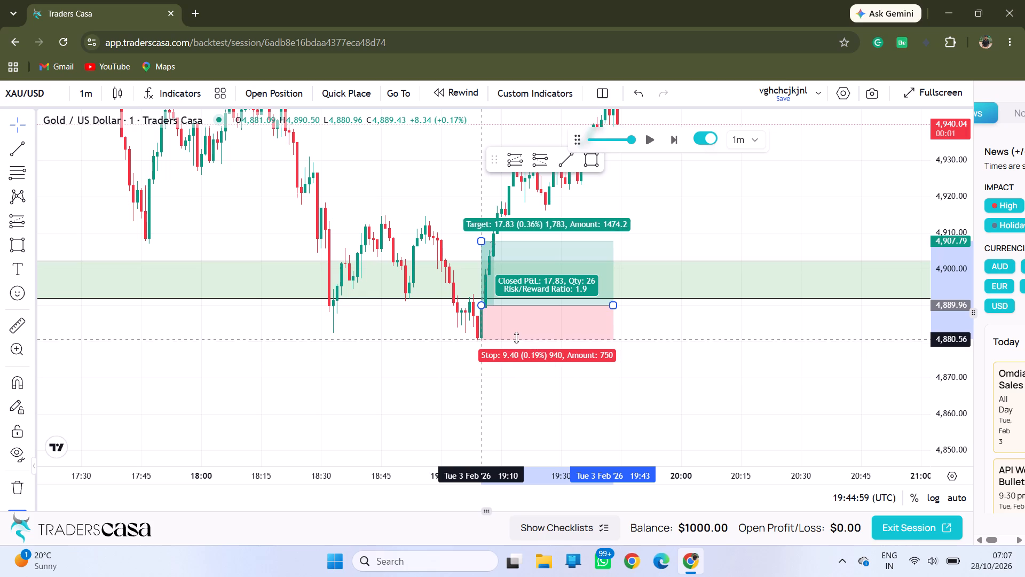
drag(516, 338, 517, 344)
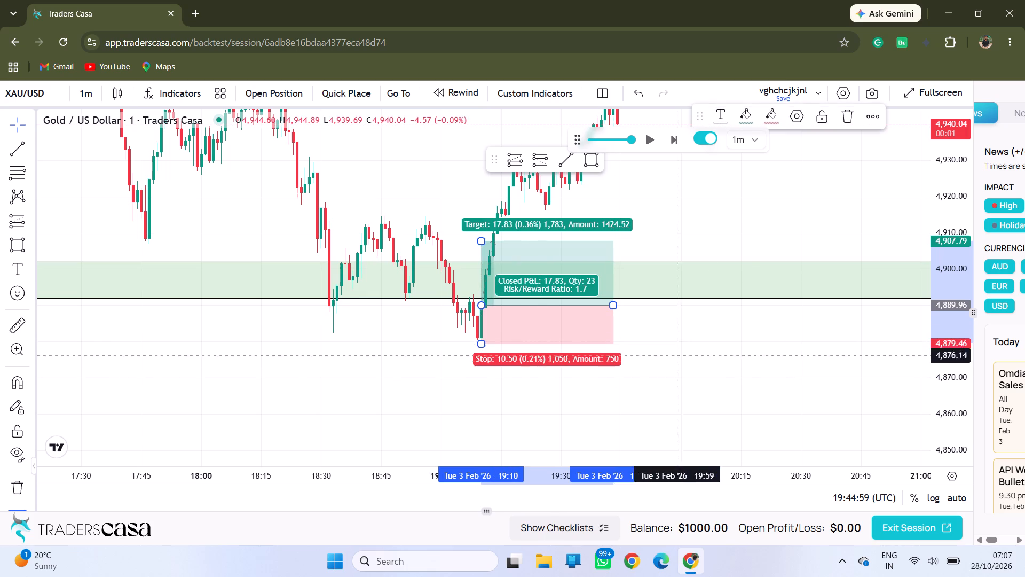
click(765, 369)
Raise the long position's target to about 4,945.
drag(751, 360, 716, 521)
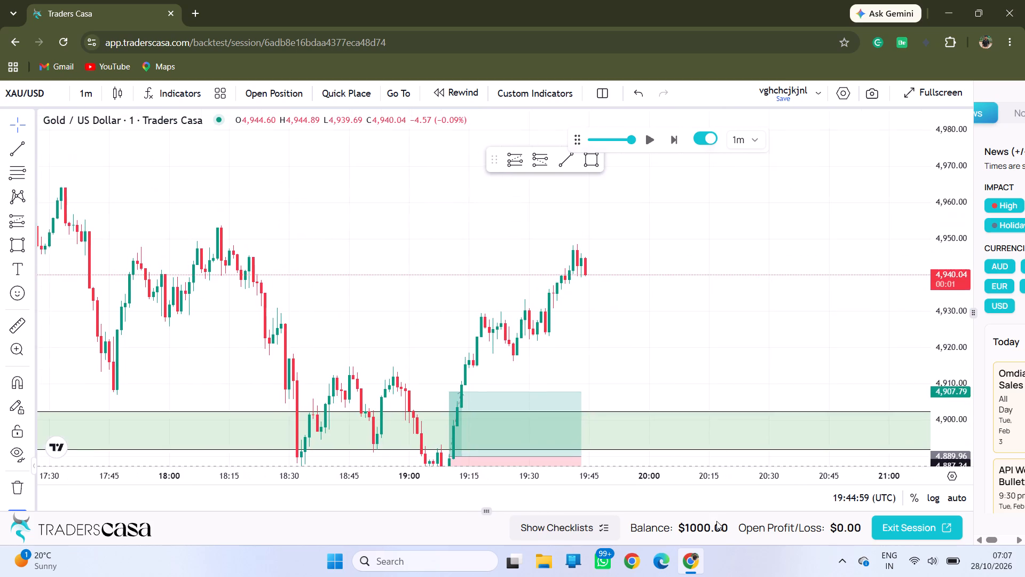
drag(716, 521, 719, 436)
drag(346, 260, 488, 260)
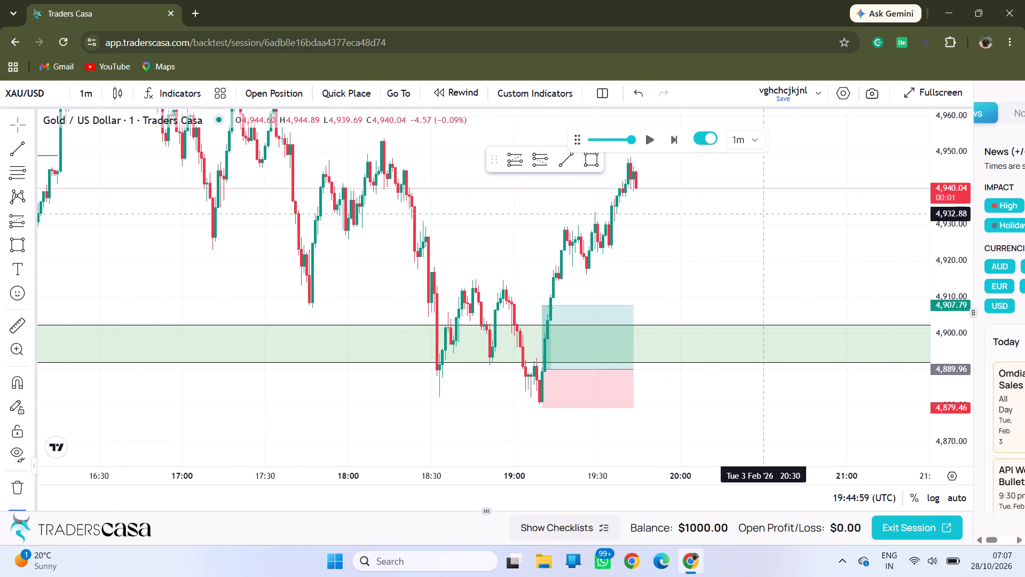
drag(701, 209, 701, 227)
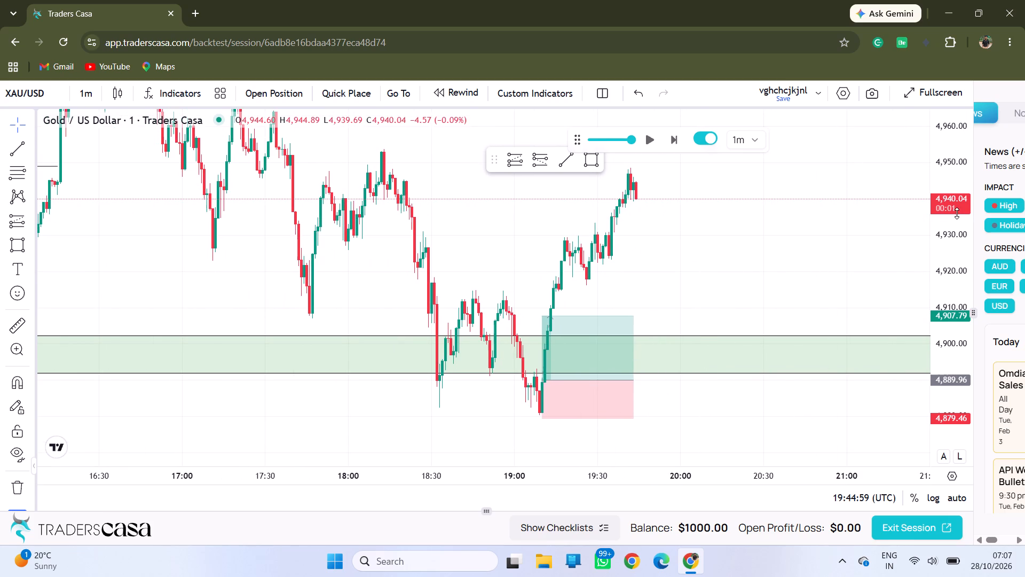
drag(957, 213, 961, 305)
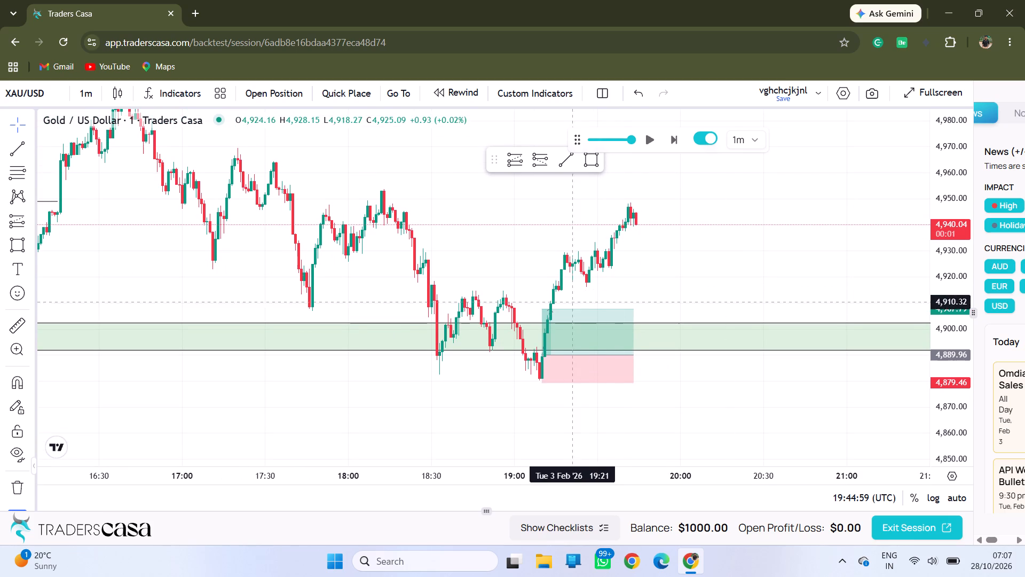
drag(493, 252, 611, 310)
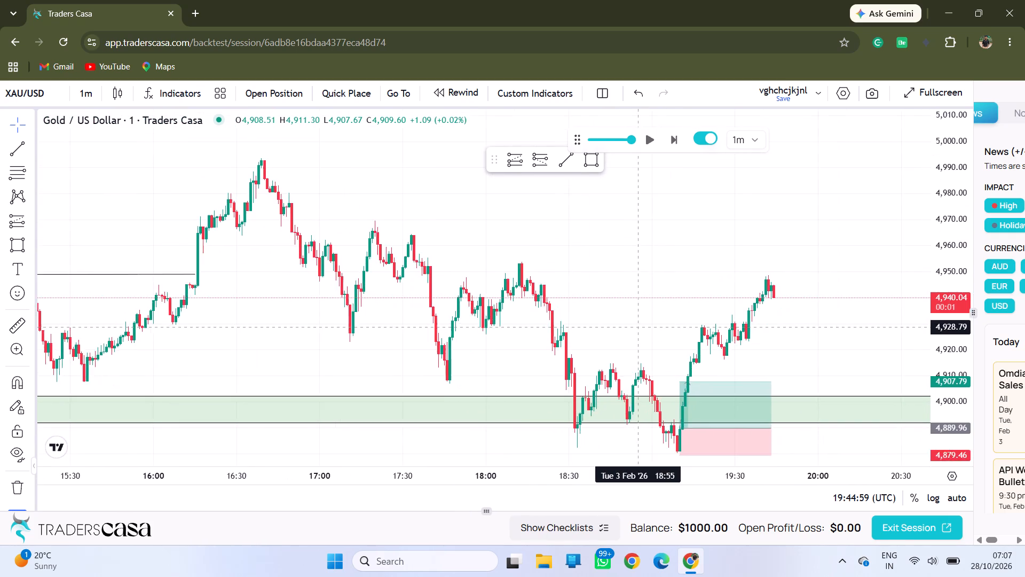
drag(611, 310, 566, 287)
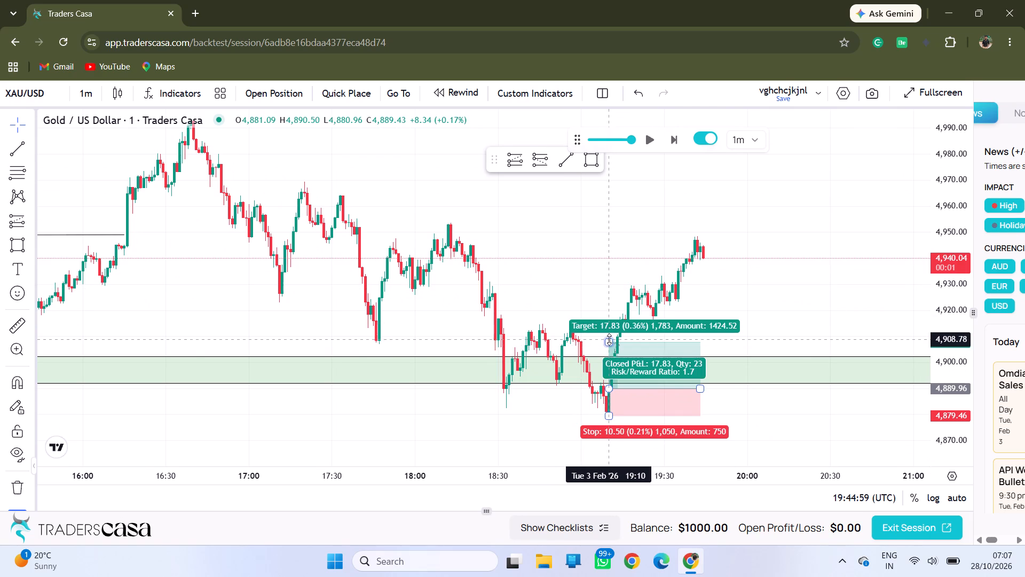
drag(609, 339, 719, 222)
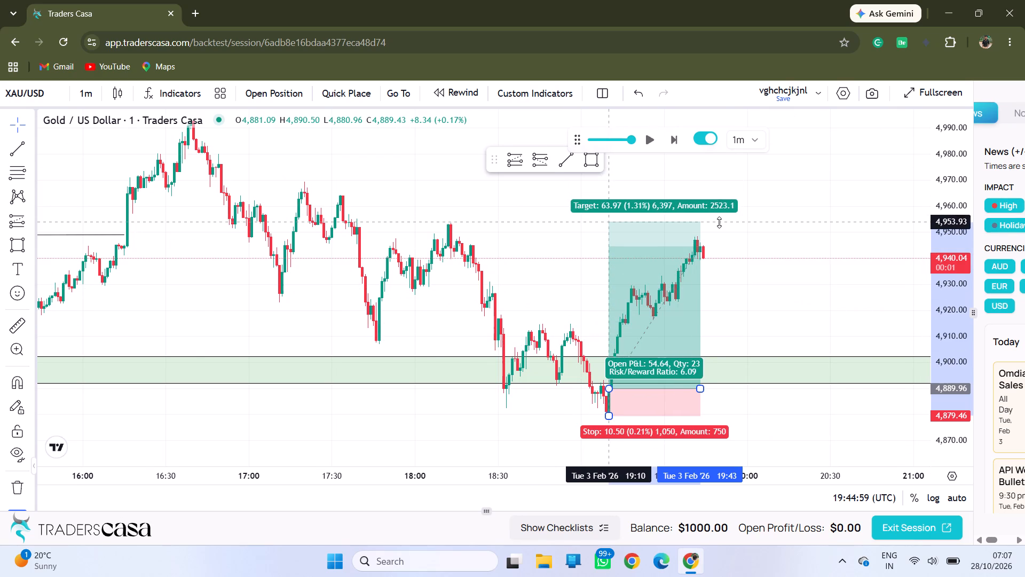
drag(719, 222, 719, 223)
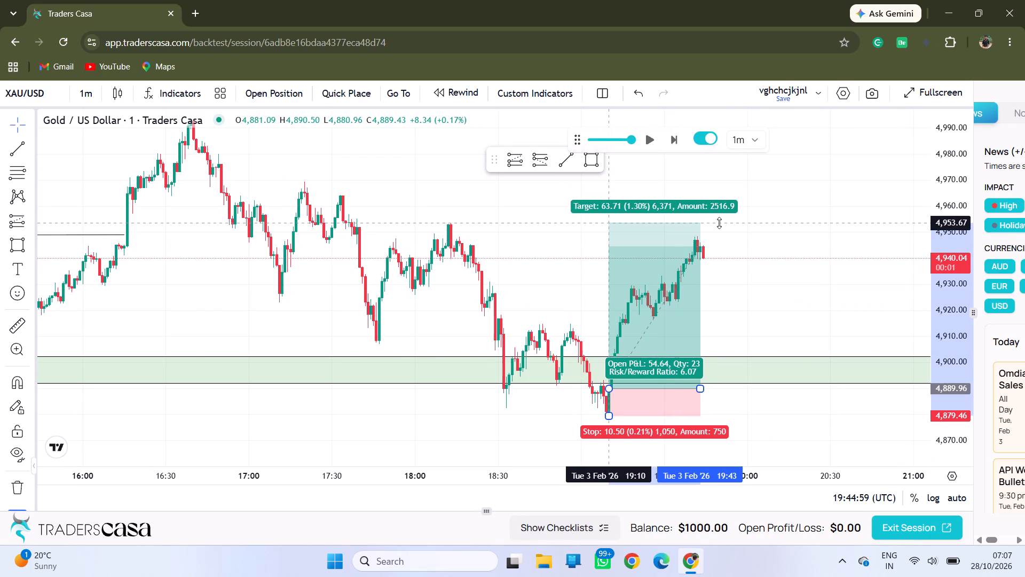
drag(719, 223, 675, 246)
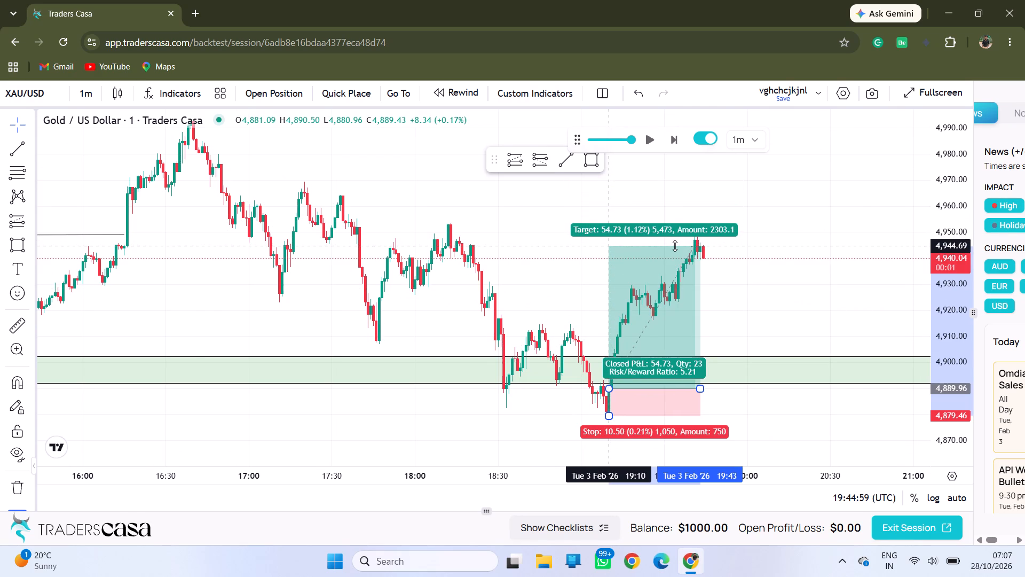
drag(675, 246, 675, 245)
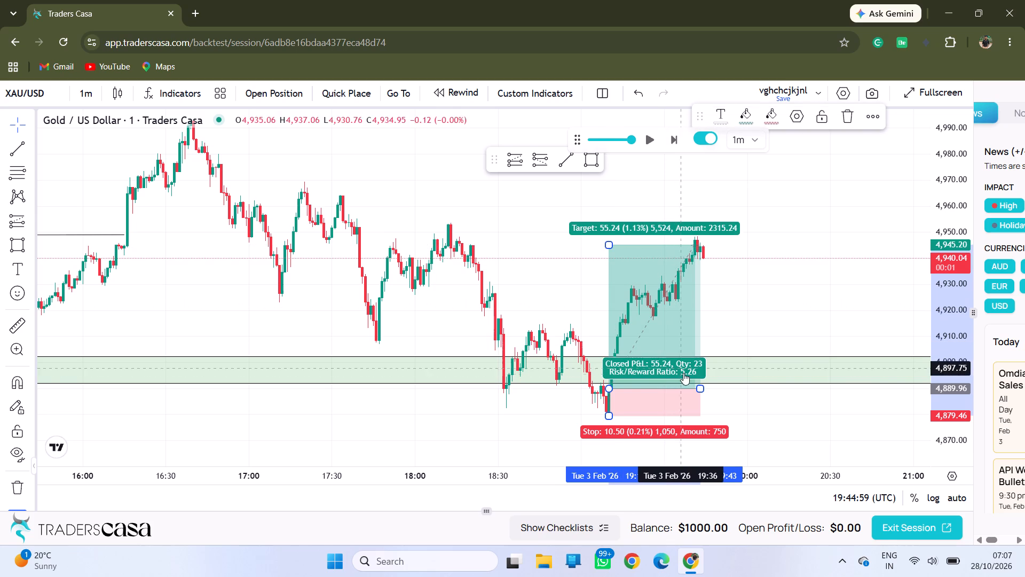
Shorten the long position so that it ends at the 19:40 candle of 3 February.
drag(699, 391, 691, 392)
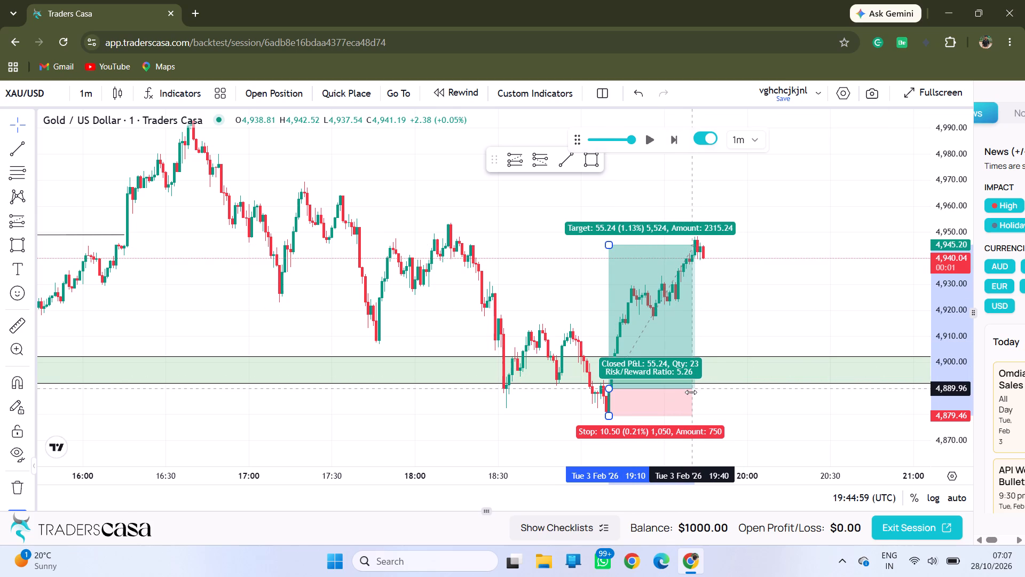
drag(691, 392, 692, 391)
drag(692, 391, 691, 394)
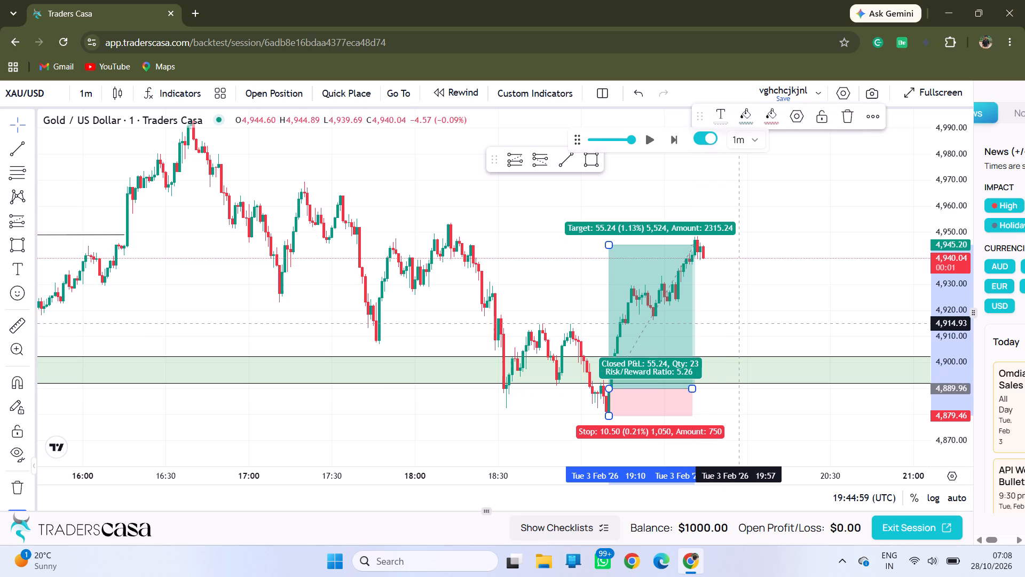
double_click(739, 323)
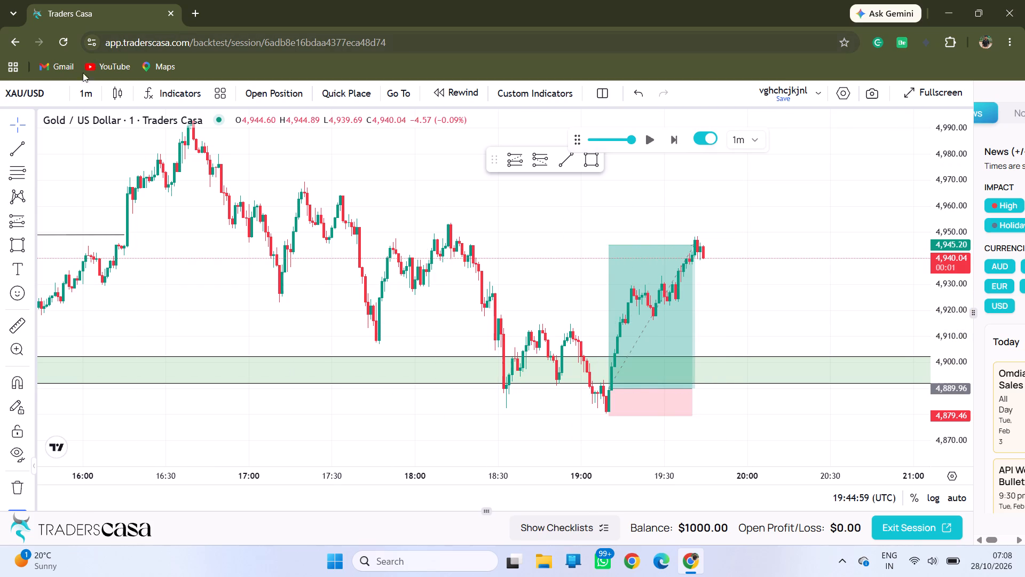
Switch the chart to the 5-minute timeframe.
click(82, 90)
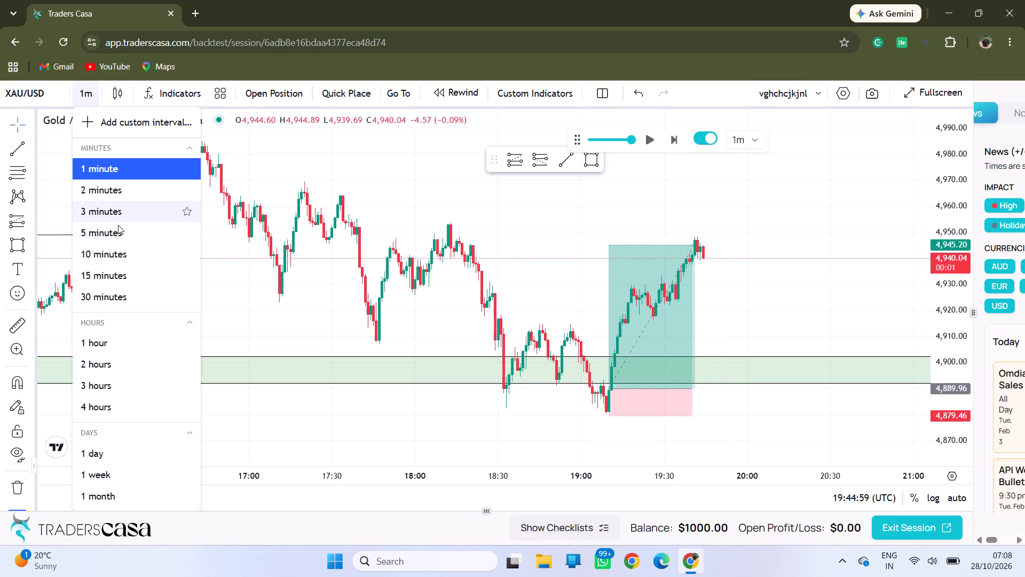
click(119, 229)
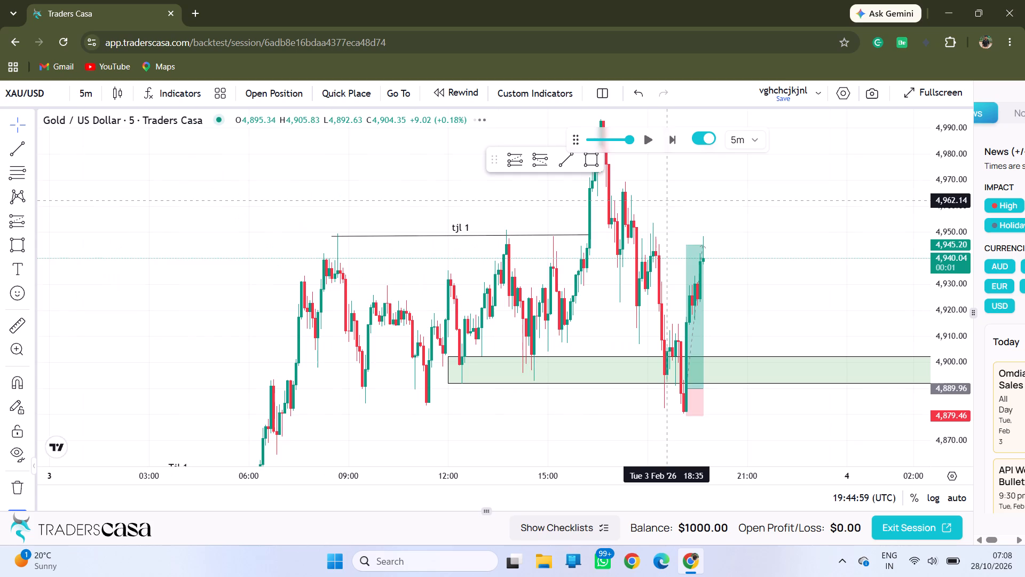
Draw a trend line at about 4,884 from the 11:20 low to the 19:05 candle of 3 February, labelled "liqudity swip".
drag(831, 301, 782, 287)
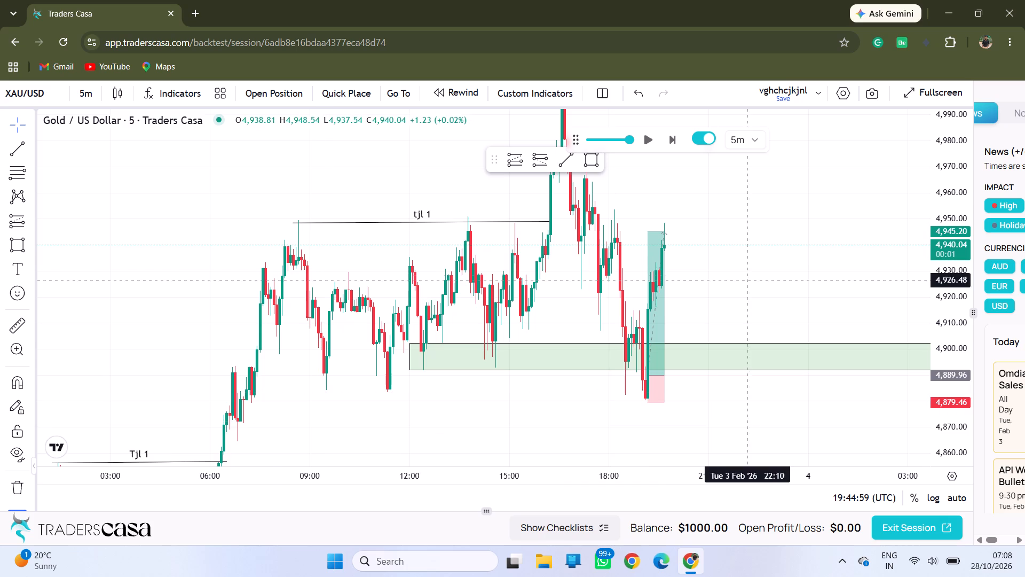
drag(703, 271, 607, 327)
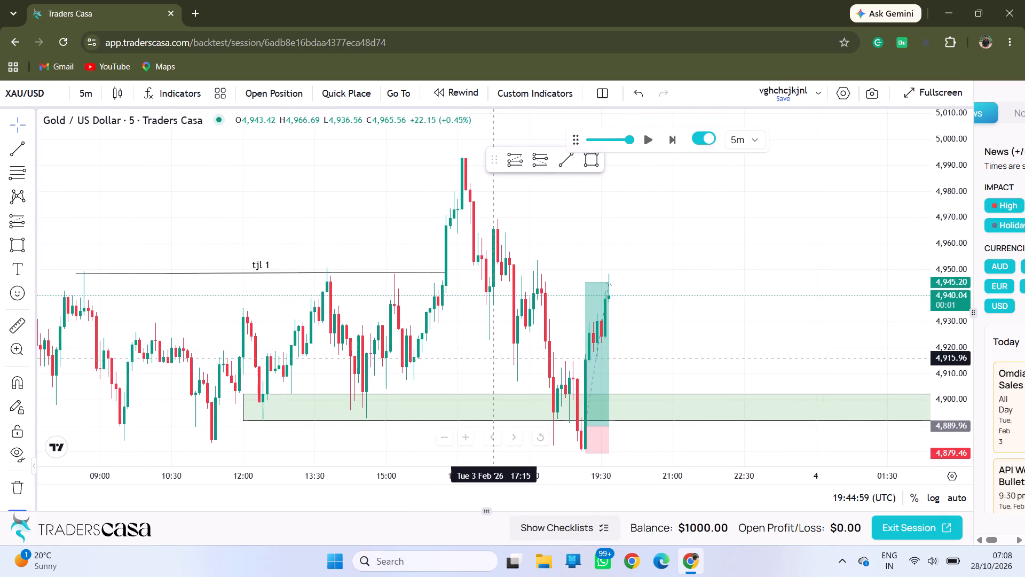
drag(484, 355, 539, 253)
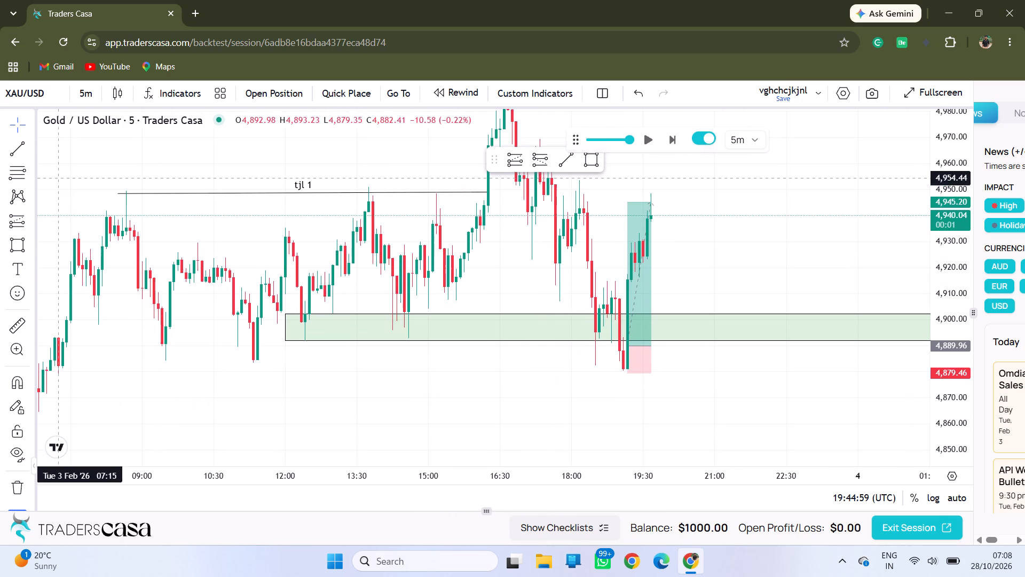
click(19, 152)
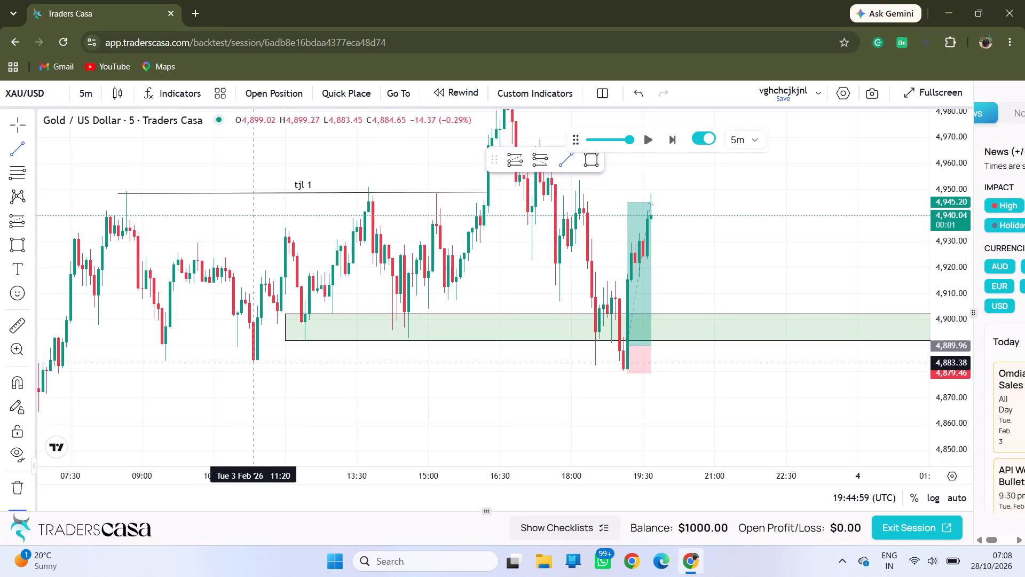
click(253, 362)
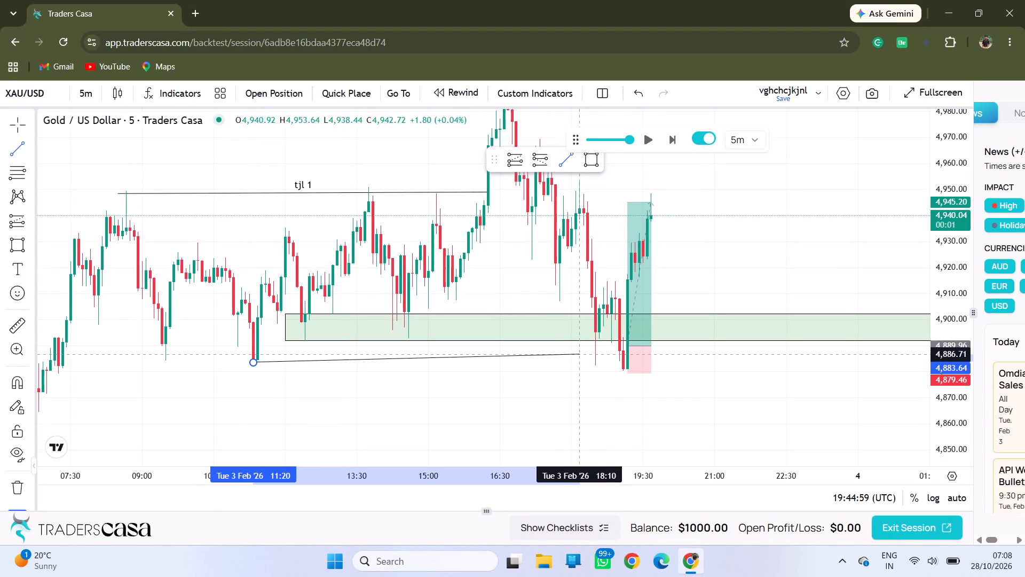
click(622, 362)
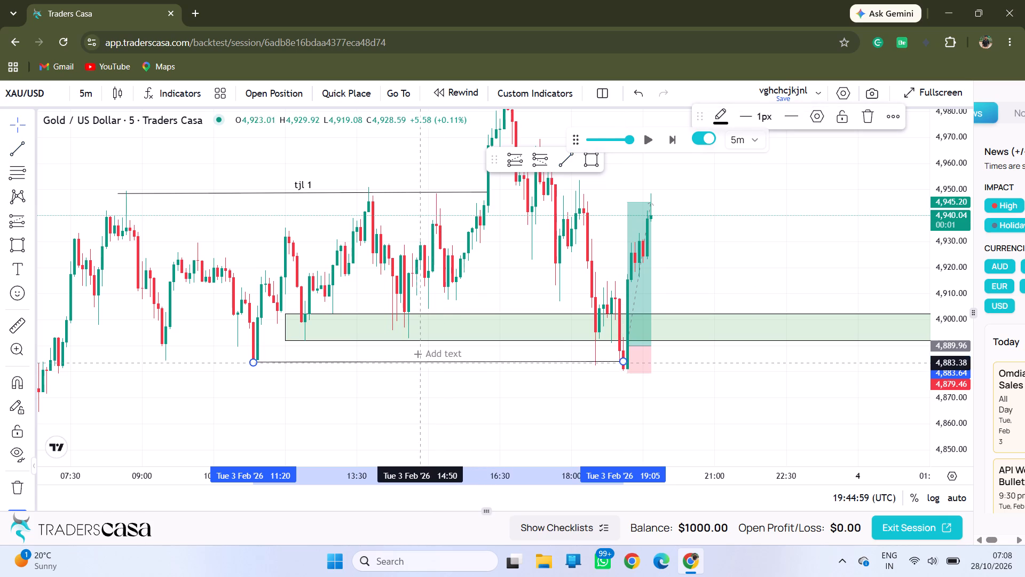
click(415, 354)
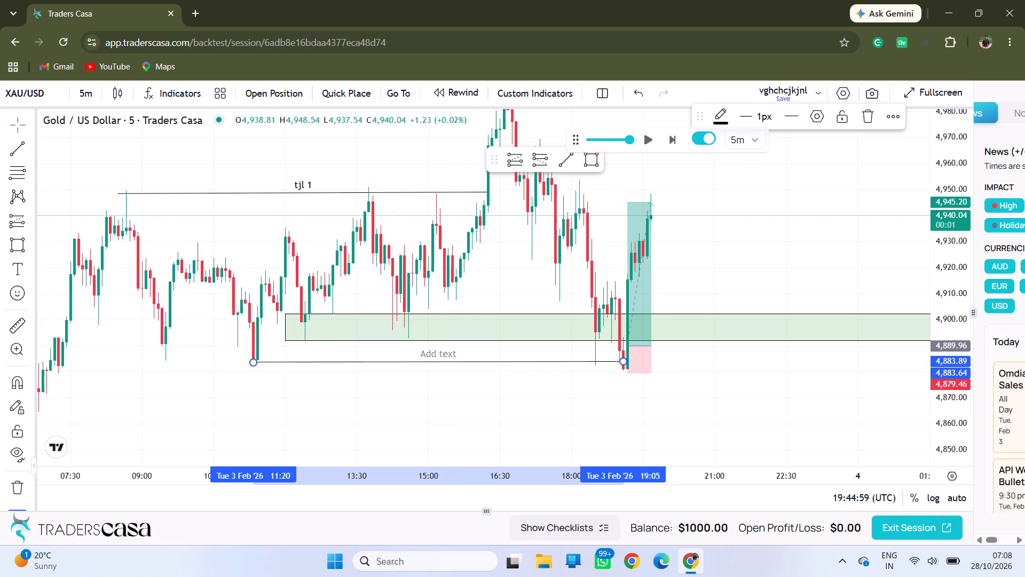
text(liqudity)
key(space)
text(swip)
click(543, 416)
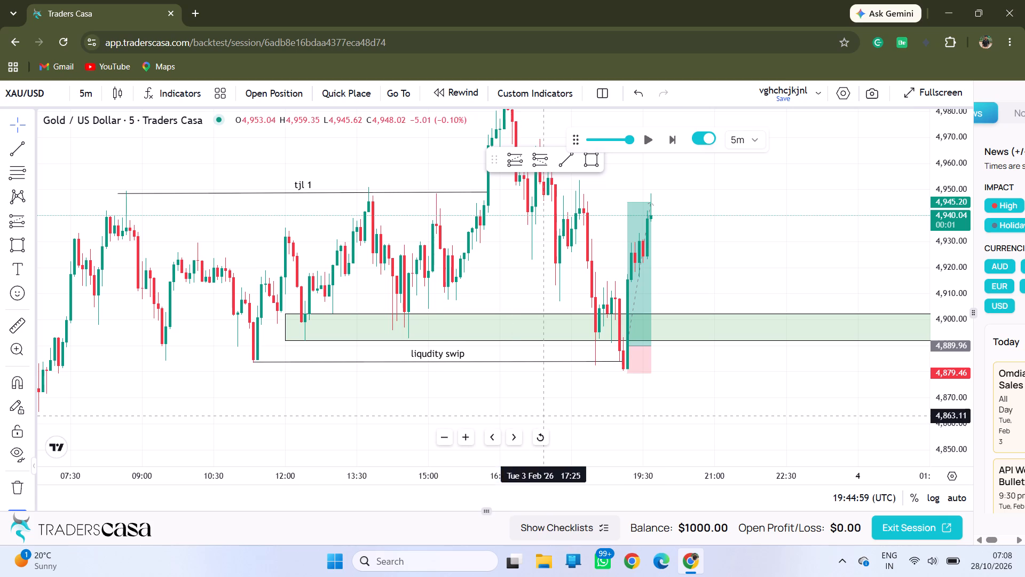
Switch the chart to the 1-hour timeframe.
drag(764, 384, 711, 391)
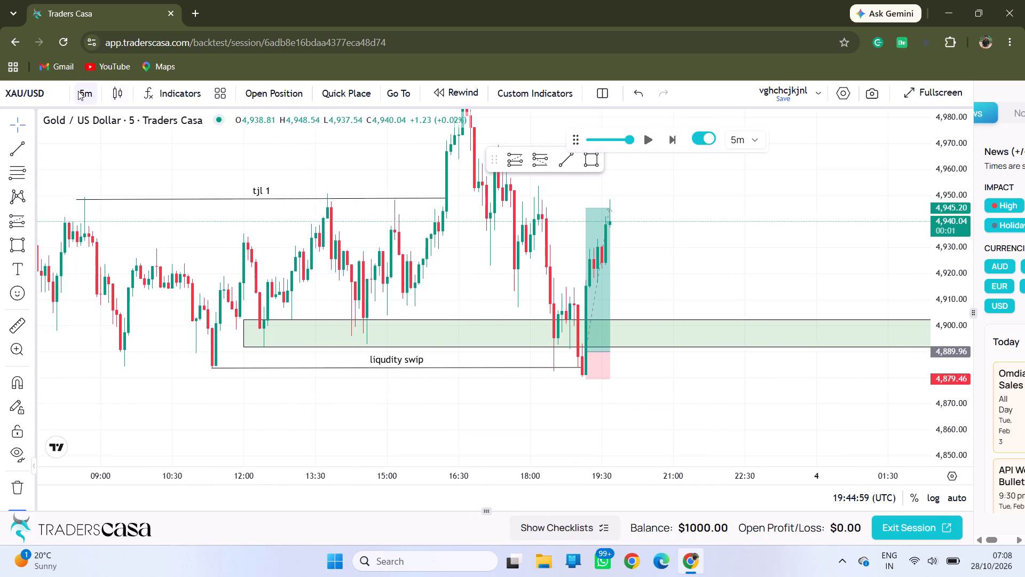
click(78, 90)
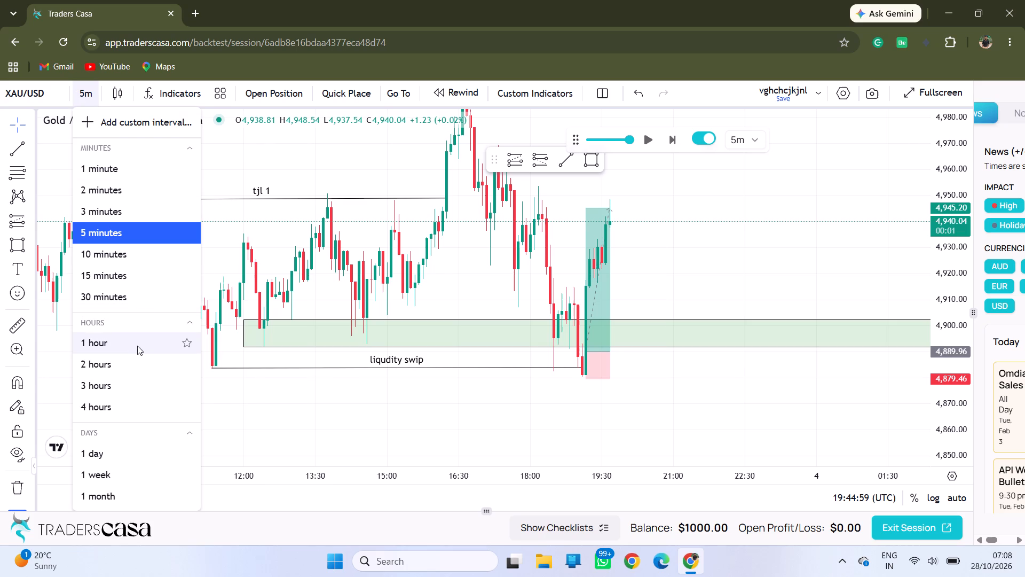
click(136, 346)
Lower the top edge of the upper red zone starting on 30 January to about 5,146 on the 1-hour chart.
drag(652, 277, 575, 301)
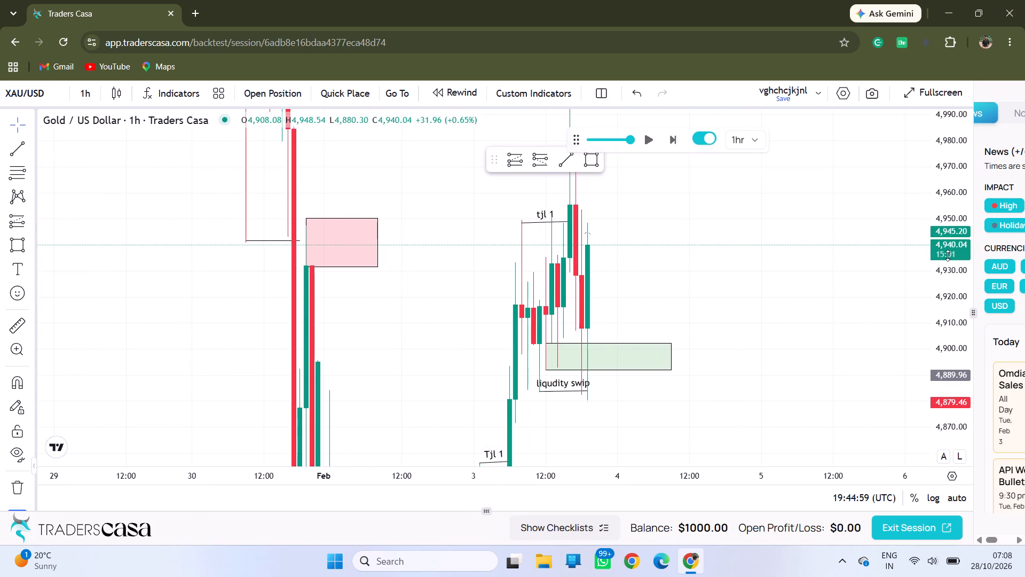
drag(944, 251, 968, 425)
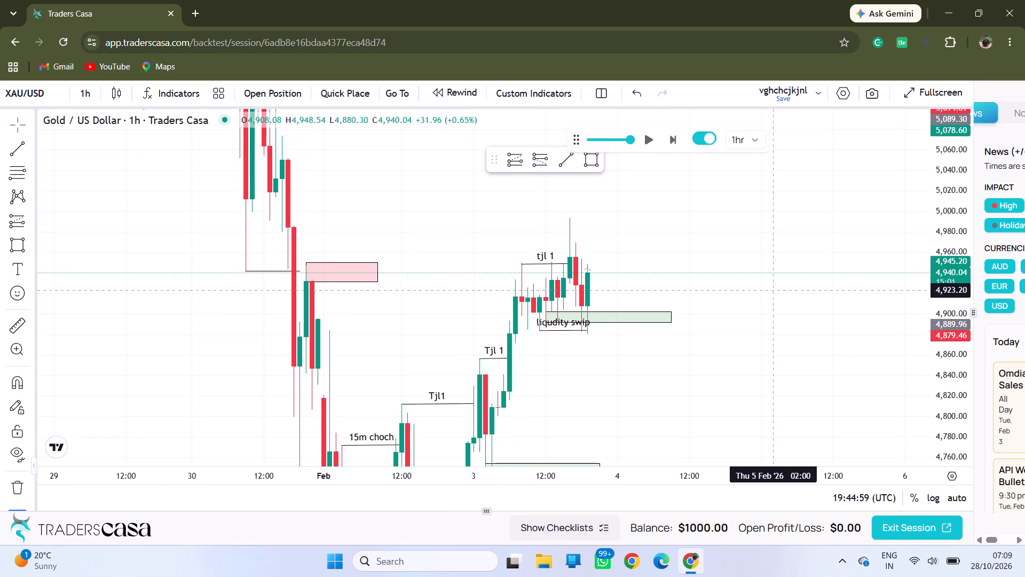
drag(648, 356, 630, 331)
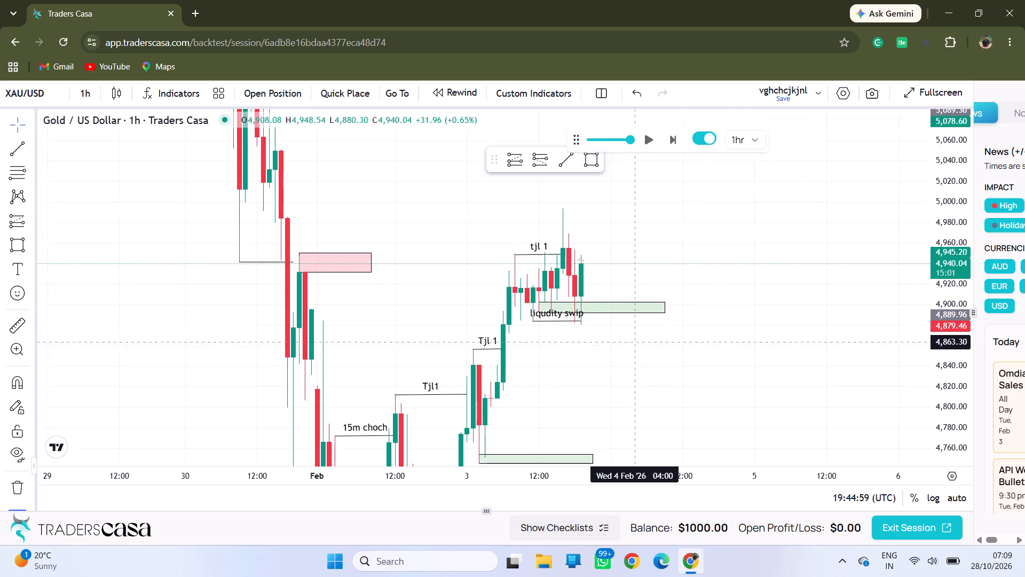
drag(630, 331, 622, 309)
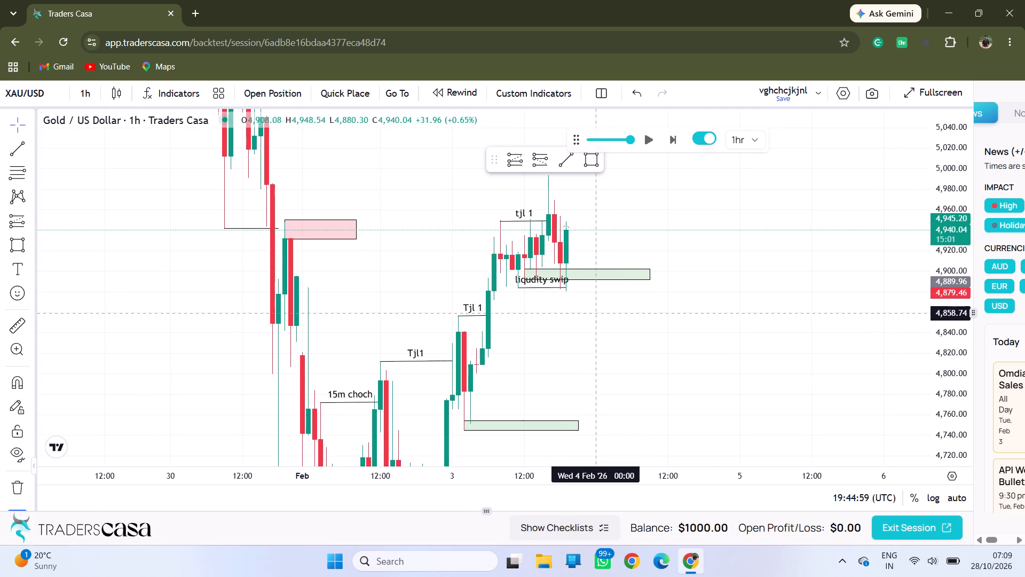
drag(709, 214, 701, 324)
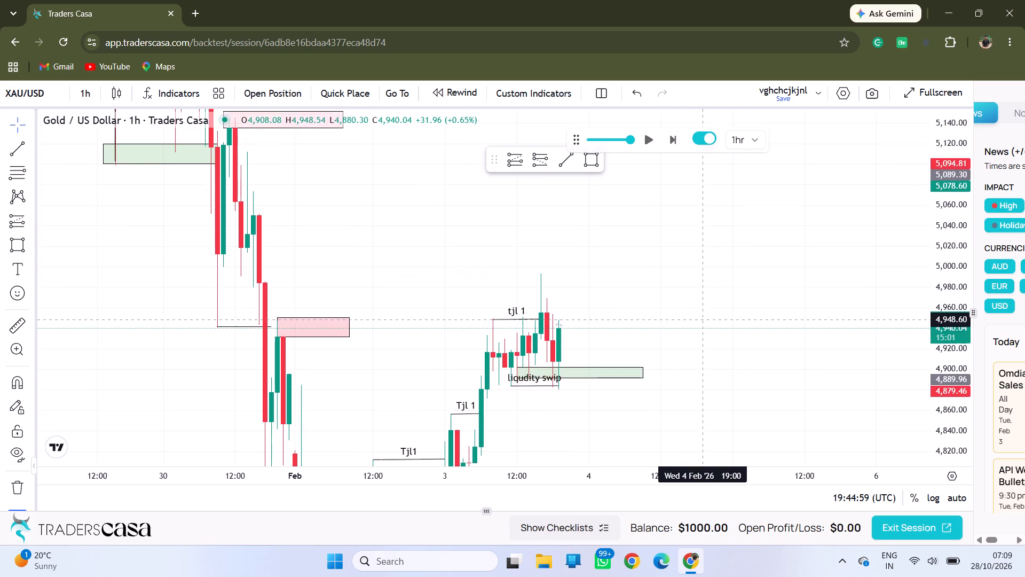
drag(701, 324, 700, 324)
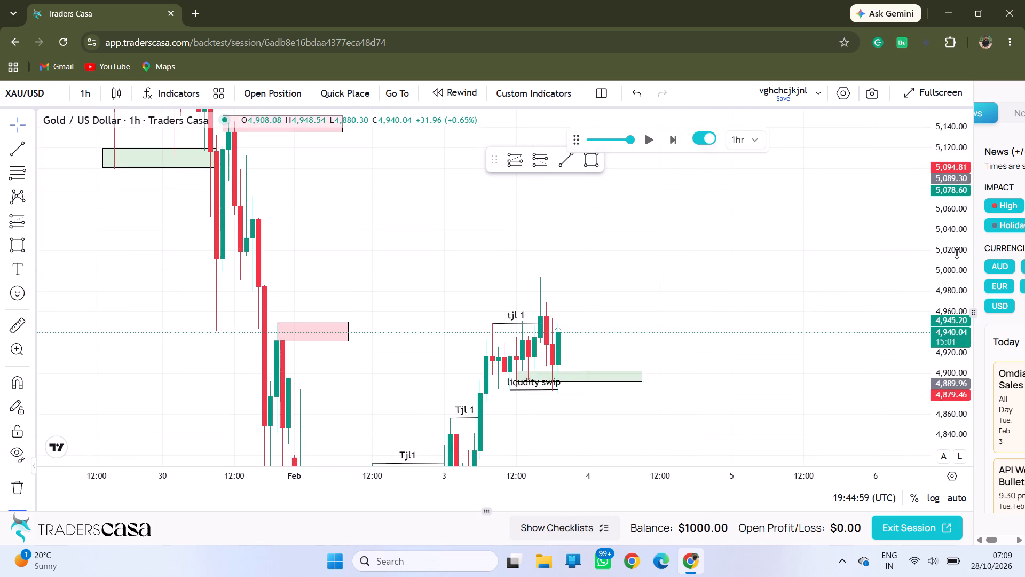
drag(957, 253, 957, 332)
drag(670, 245, 734, 241)
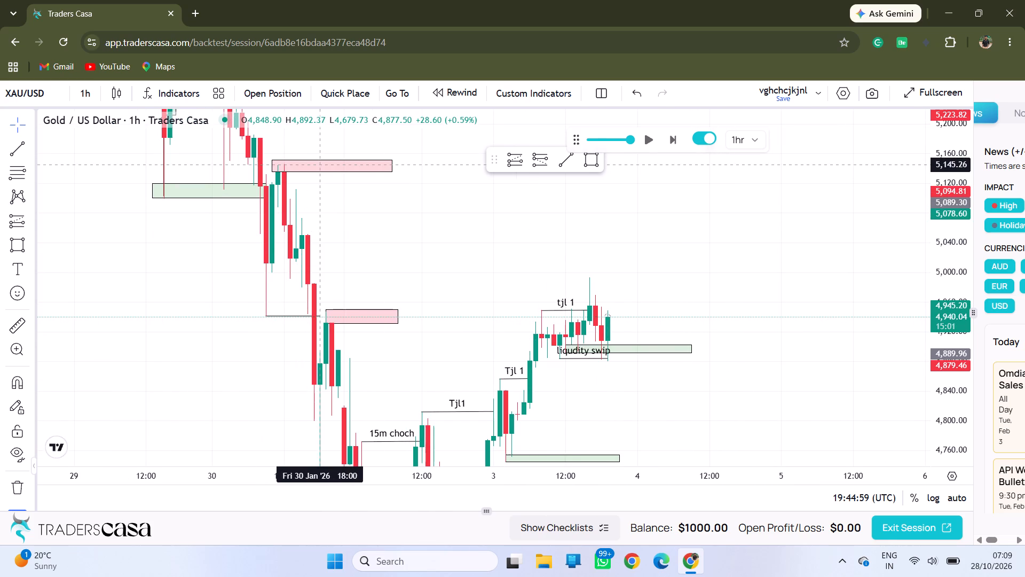
drag(330, 159, 335, 165)
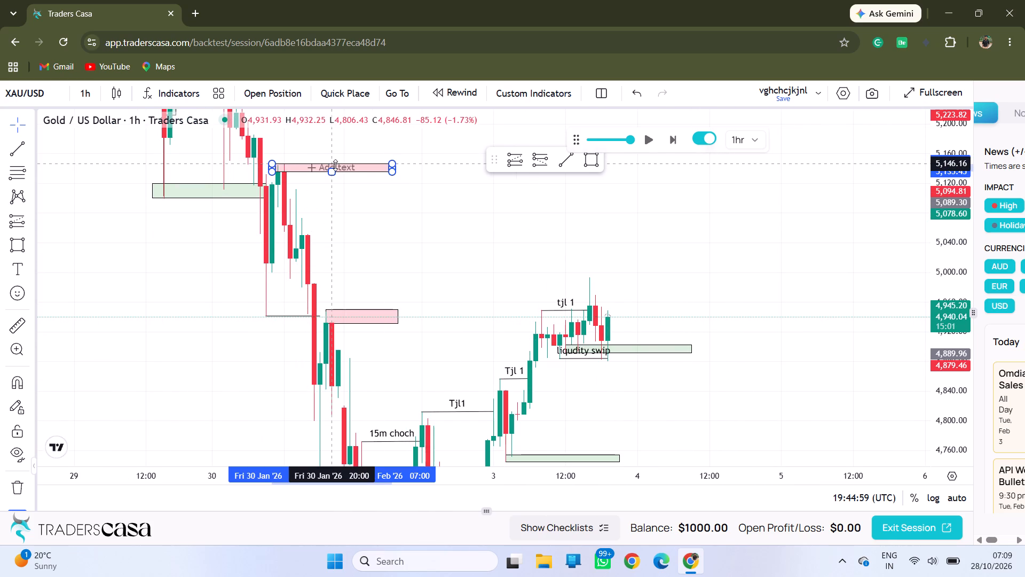
drag(335, 165, 336, 164)
click(422, 239)
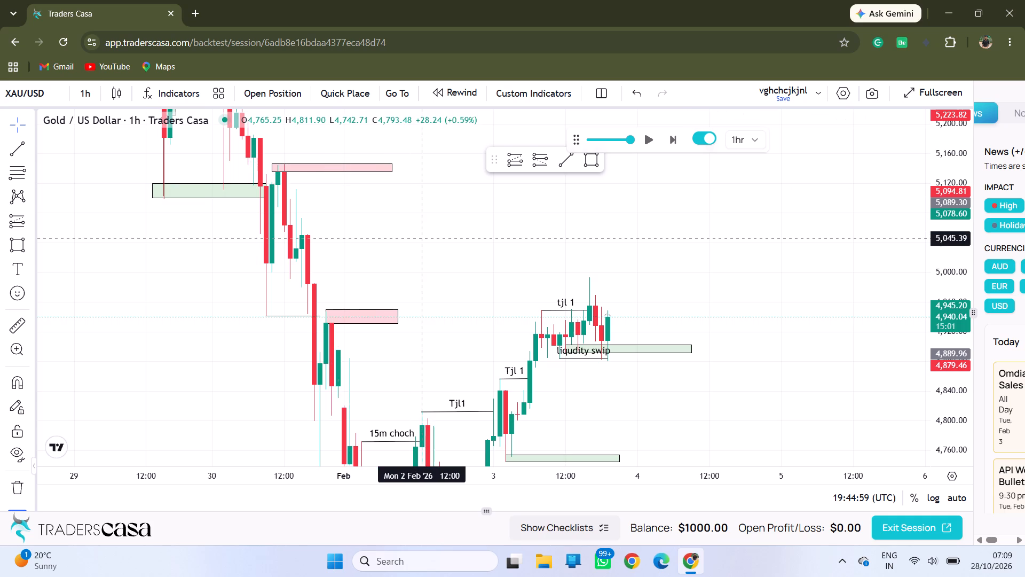
Switch the chart to the 15-minute timeframe.
drag(693, 280, 679, 247)
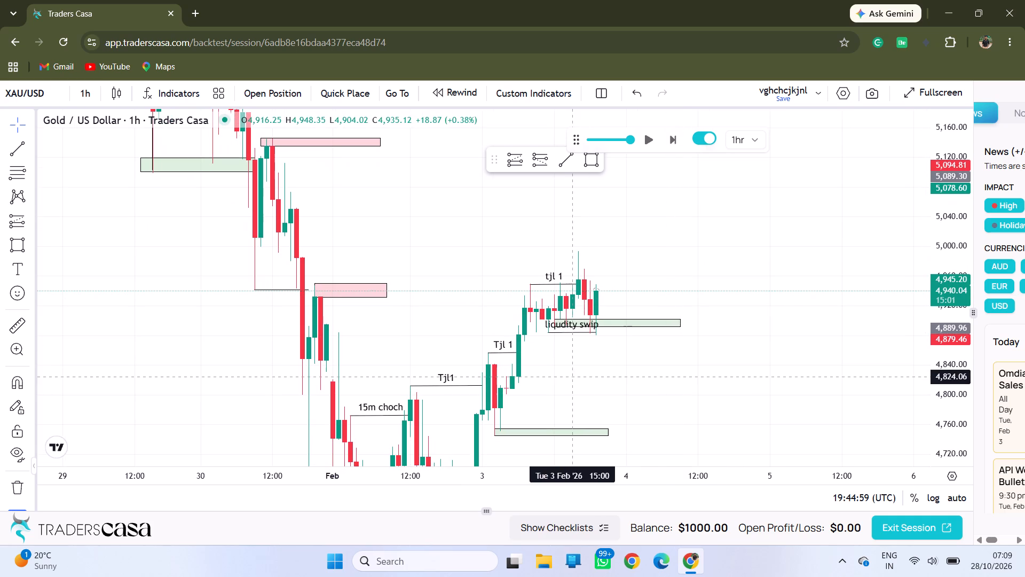
drag(570, 377, 528, 353)
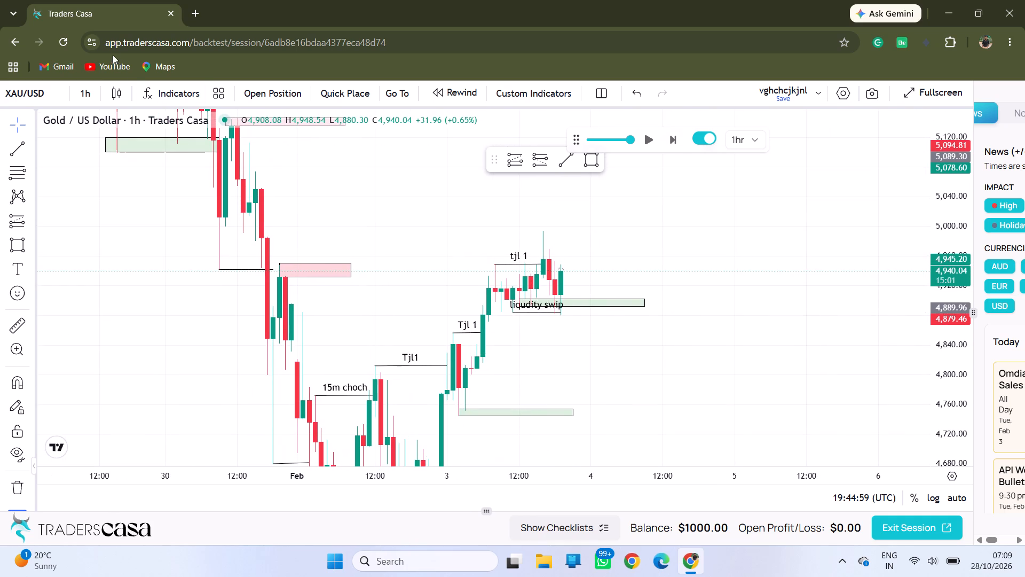
click(83, 100)
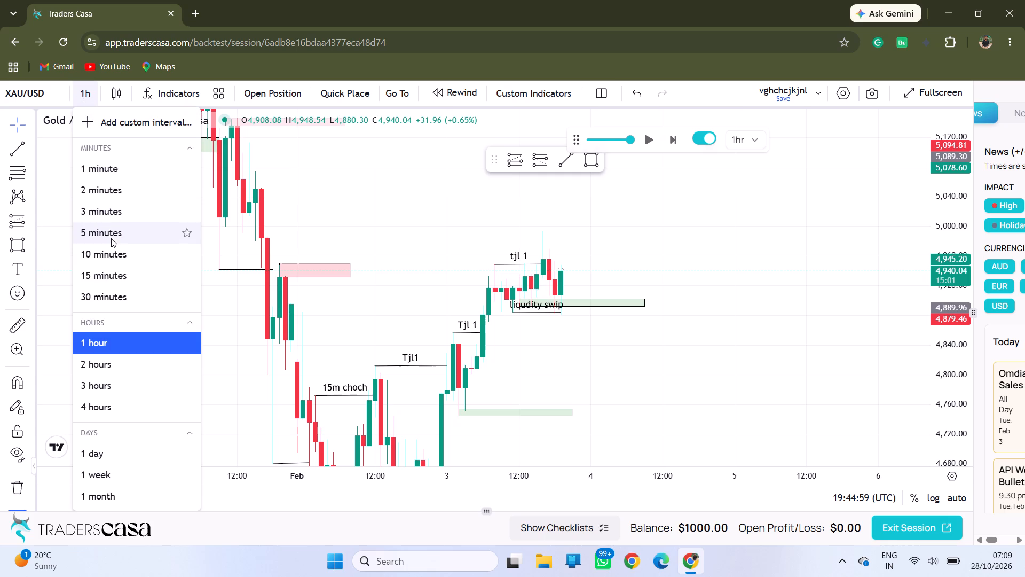
click(111, 273)
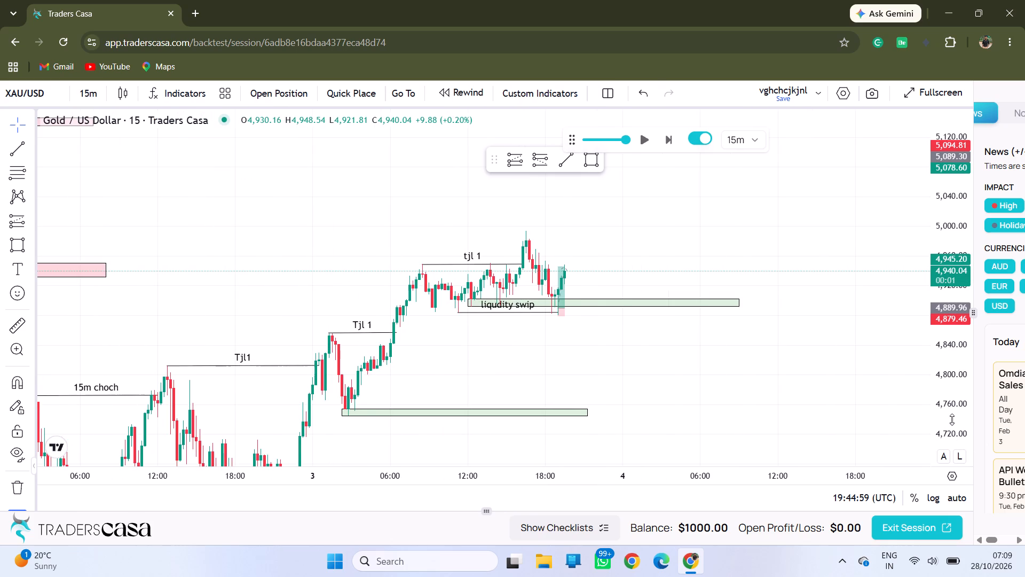
Replay price on the 15-minute chart up to 01:44:59 on 4 February, pausing along the way.
drag(952, 418, 889, 186)
drag(746, 252, 705, 246)
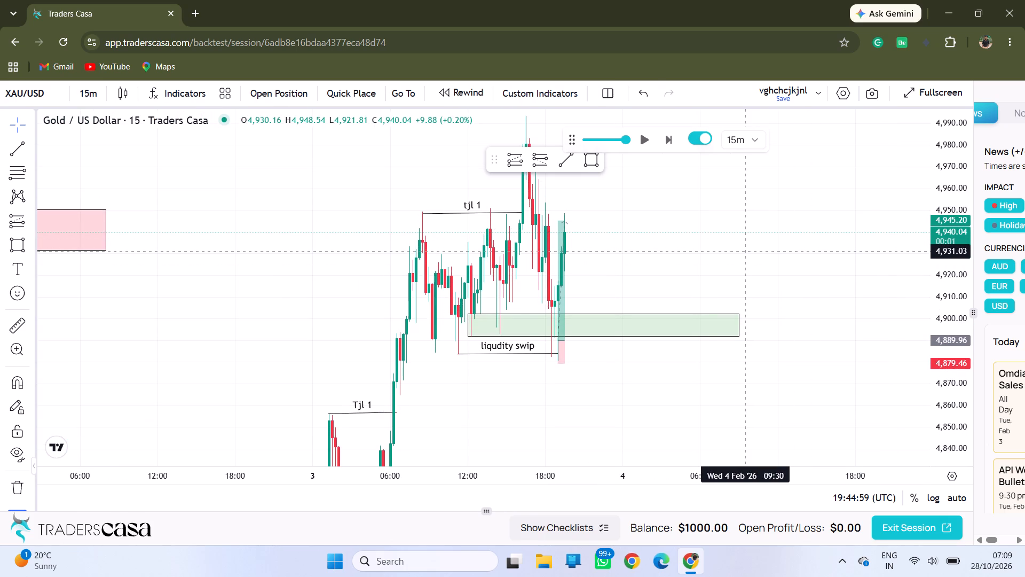
drag(705, 246, 674, 235)
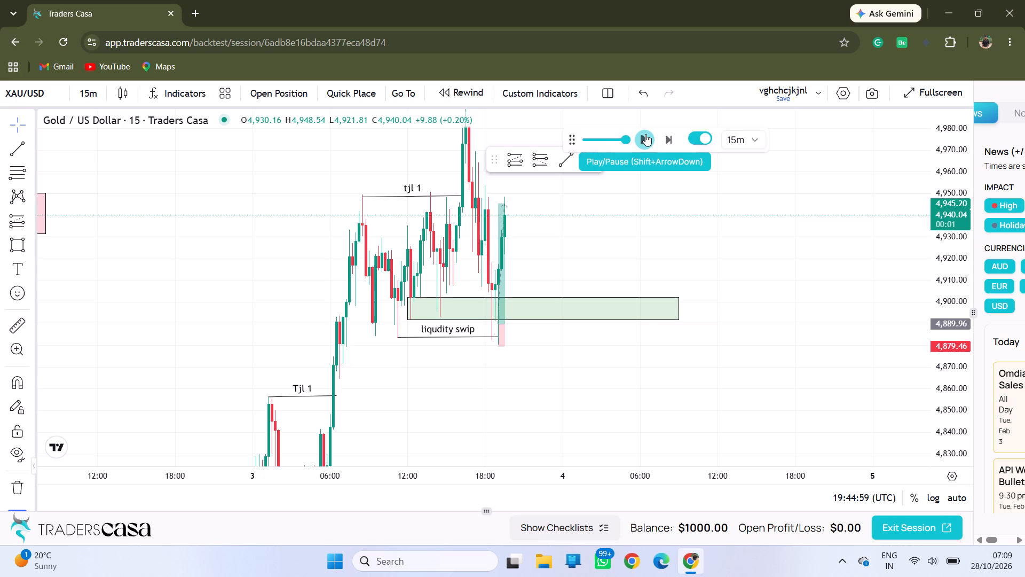
click(645, 134)
click(645, 134)
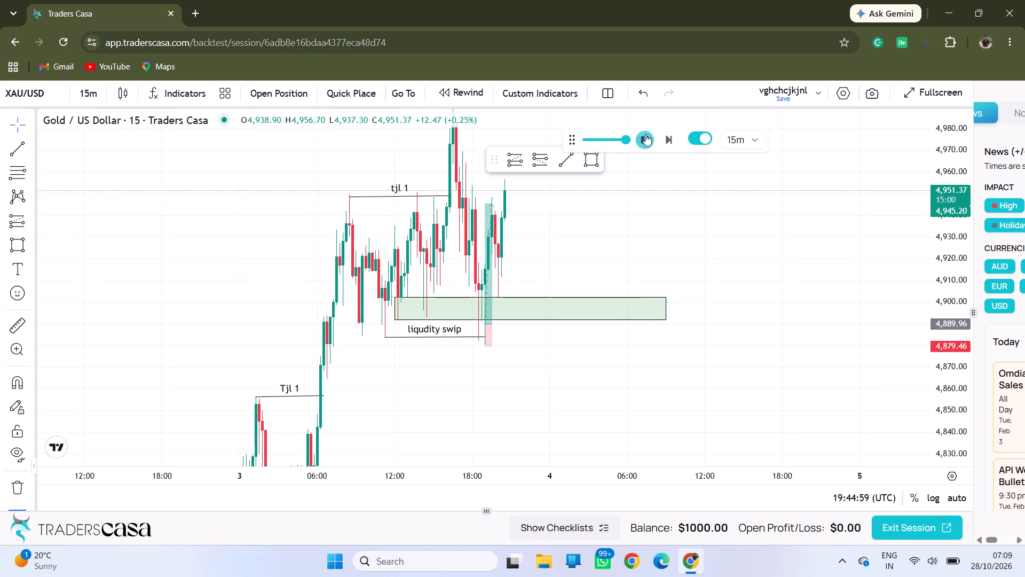
click(645, 134)
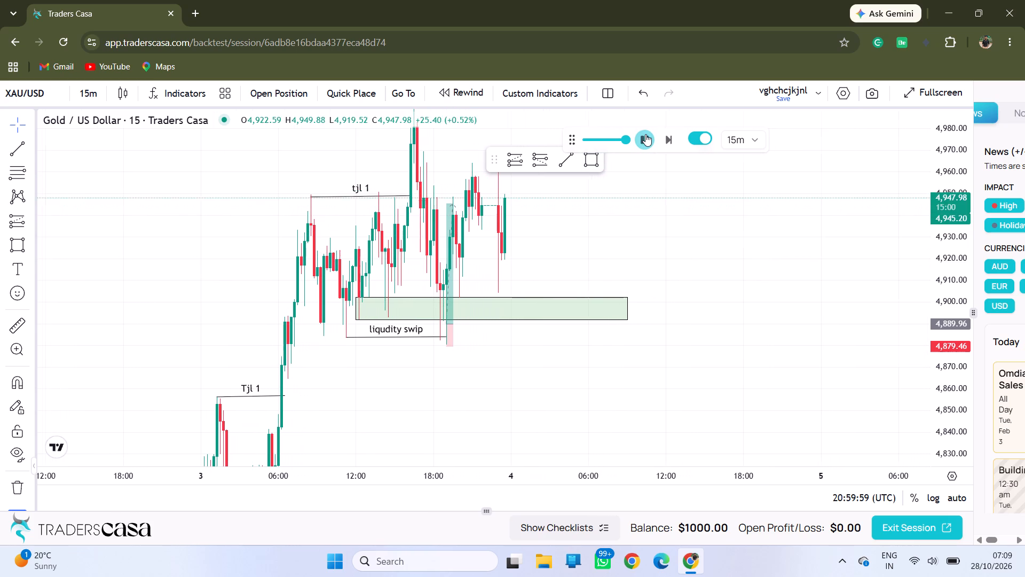
click(645, 134)
drag(620, 181, 627, 279)
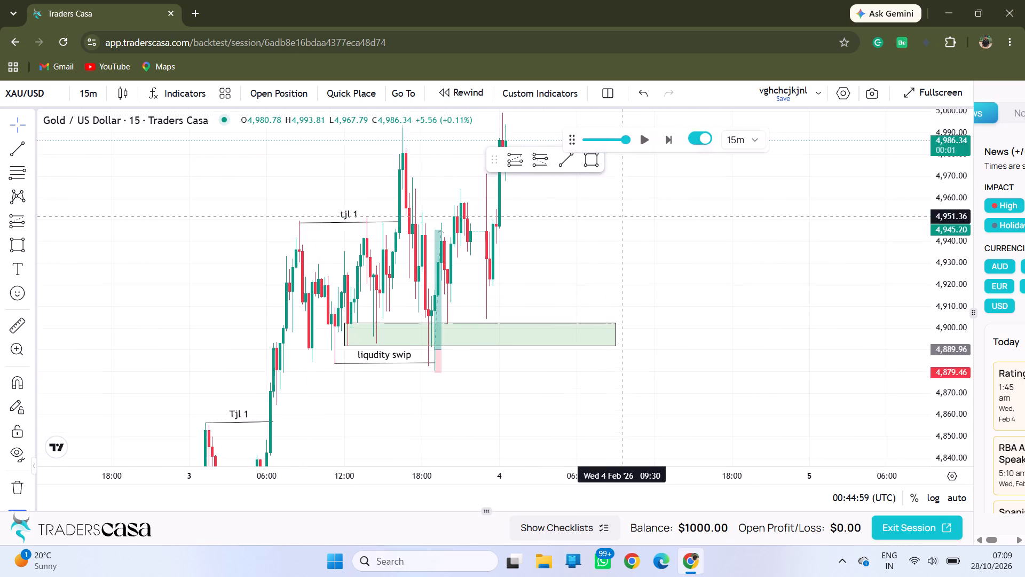
drag(627, 279, 630, 220)
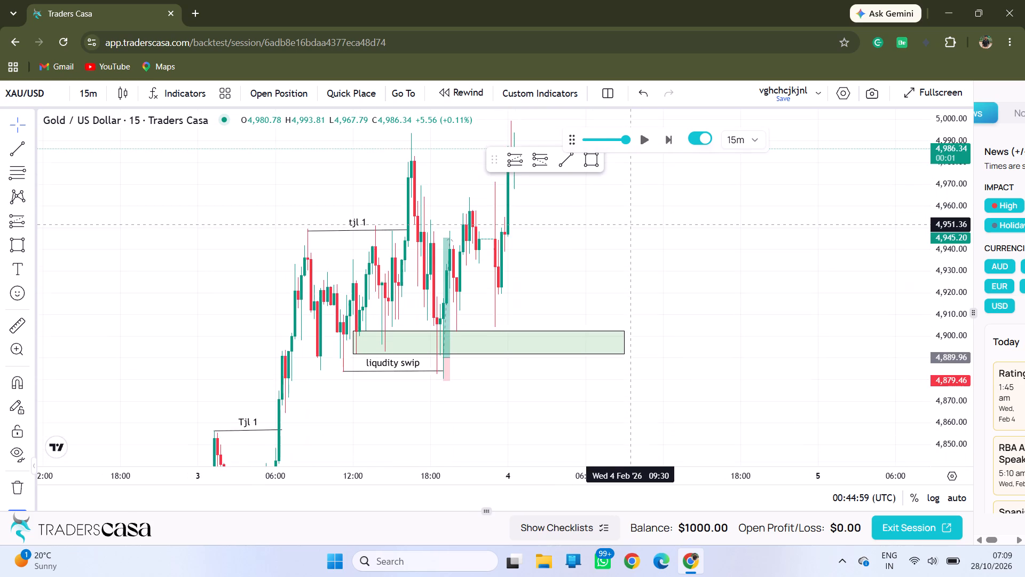
drag(953, 222, 950, 401)
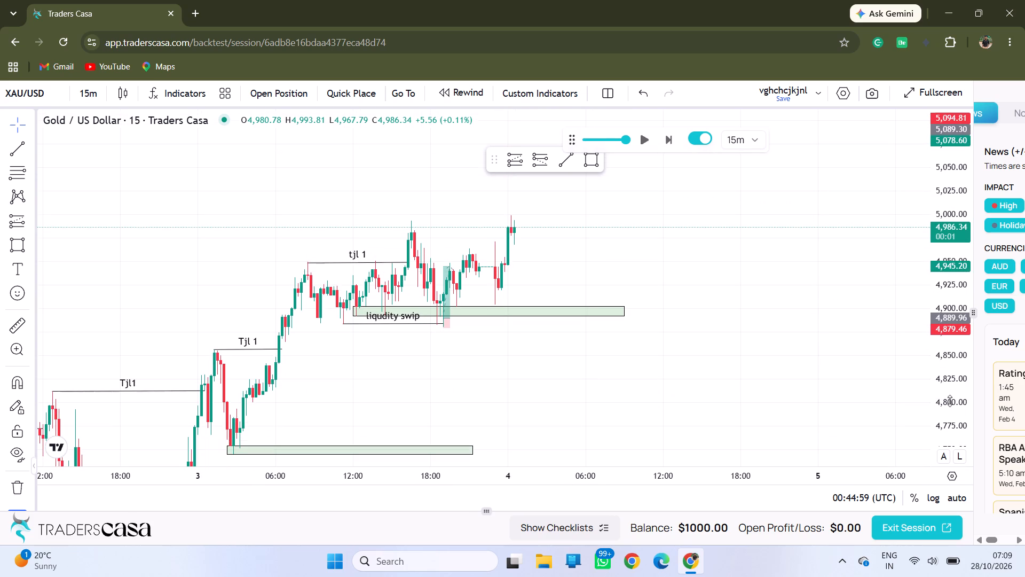
click(643, 140)
click(643, 140)
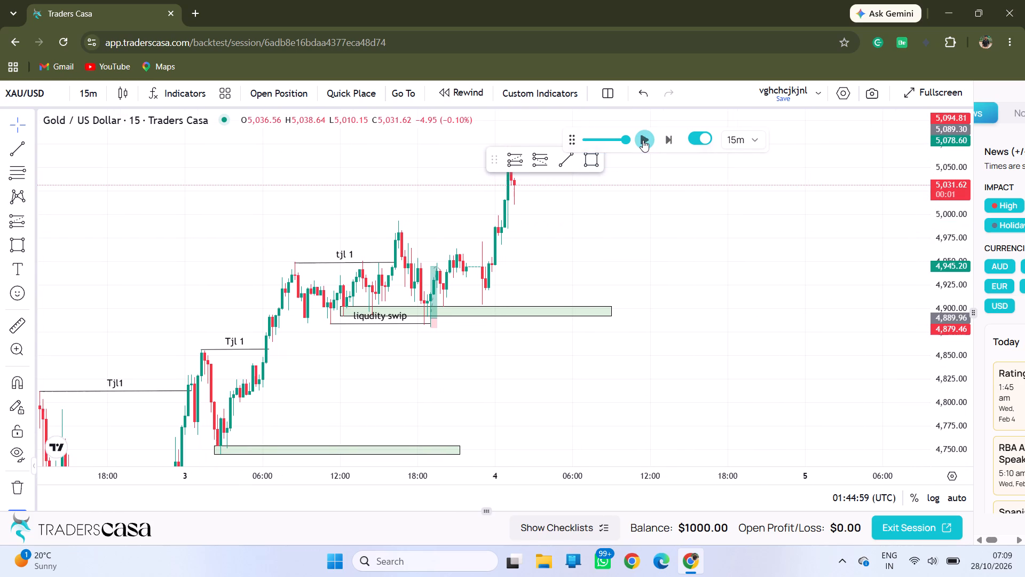
Draw a trend line at about 4,993 from the 16:30 high of 3 February to the 01:00 candle of 4 February, labelled "tjl 1".
drag(558, 221, 723, 216)
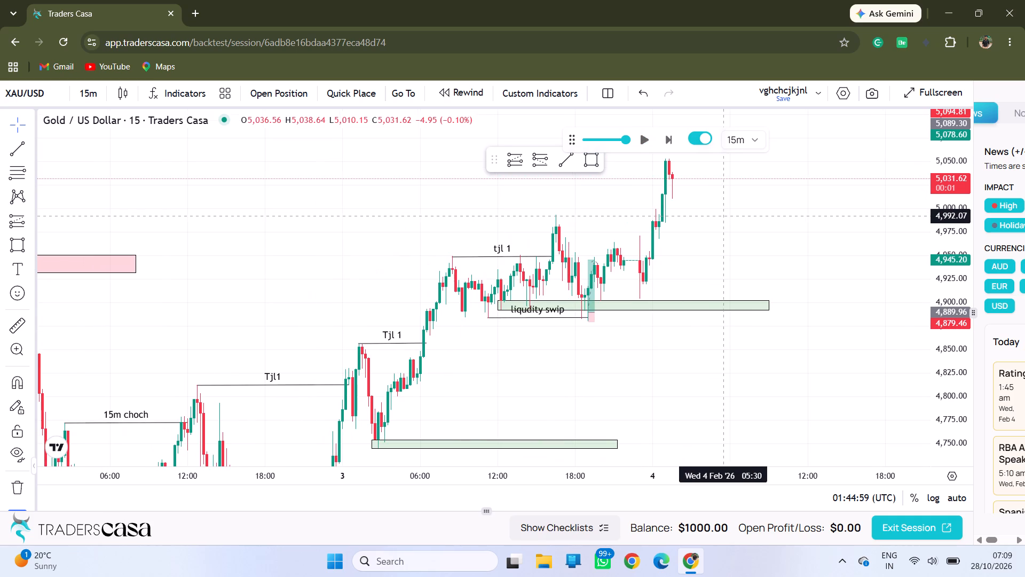
click(569, 201)
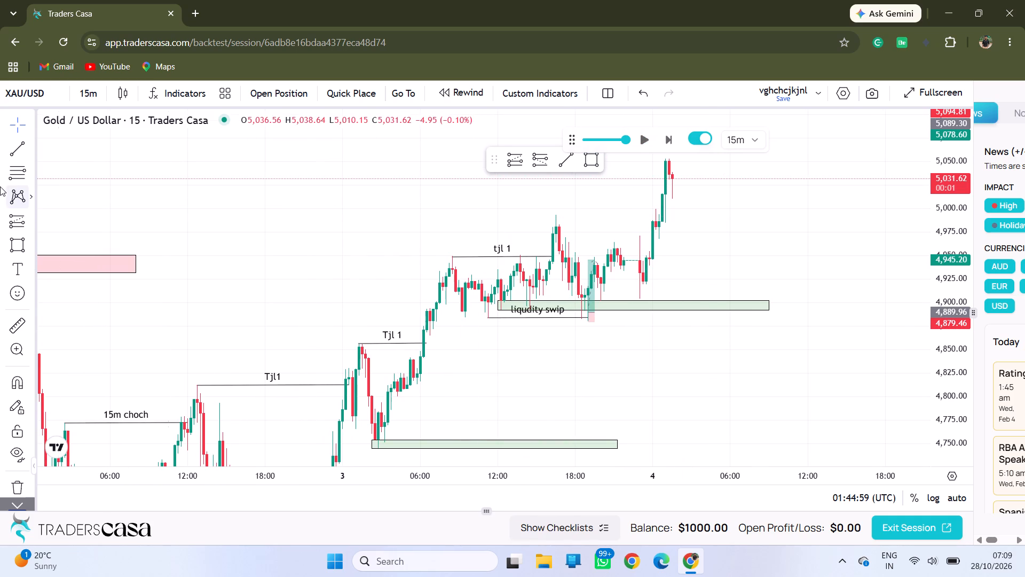
click(18, 145)
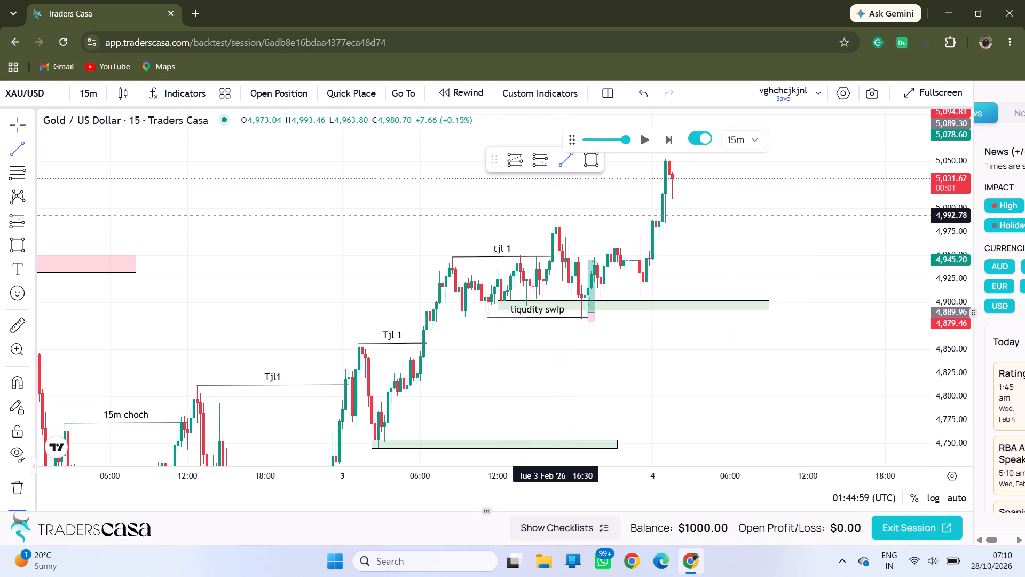
click(555, 215)
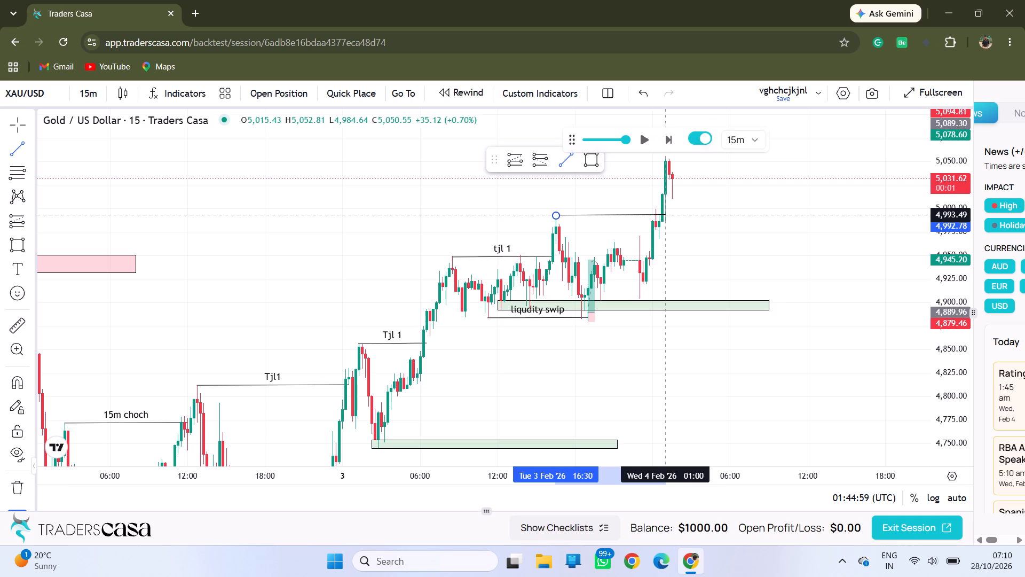
click(665, 215)
click(615, 204)
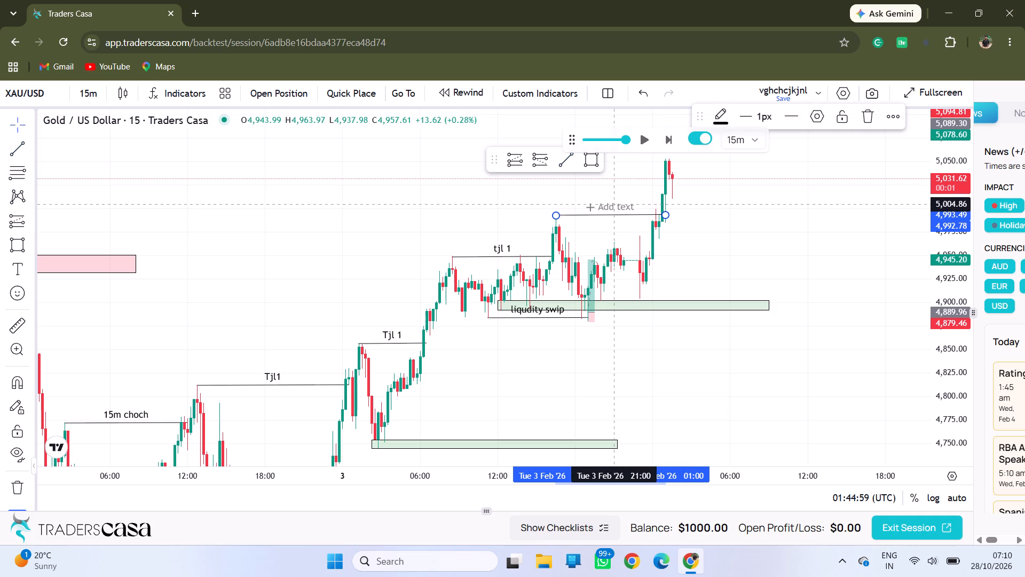
text(tjl)
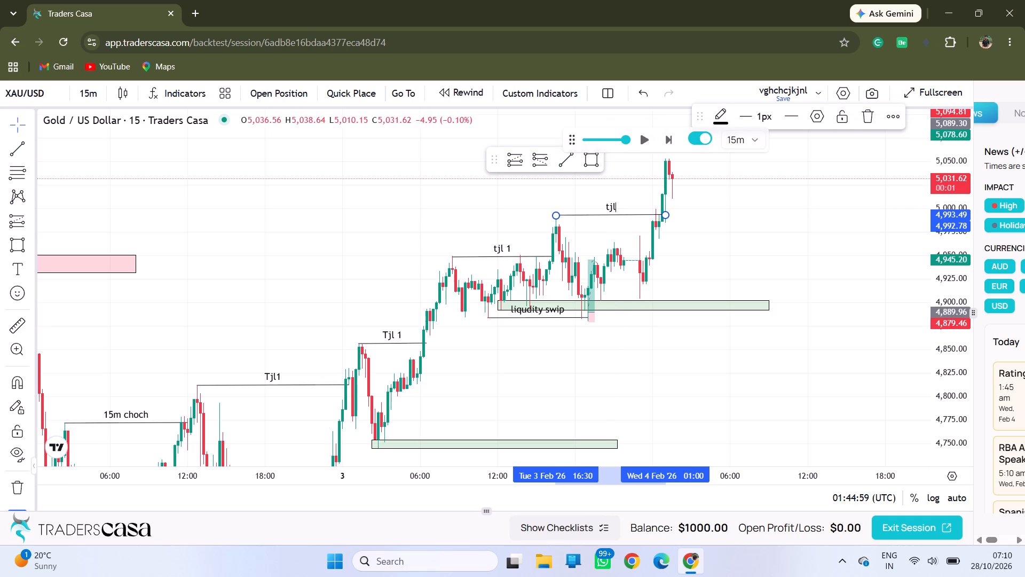
key(space)
text(1)
click(735, 247)
Switch the chart to the 1-minute timeframe.
drag(721, 237, 653, 258)
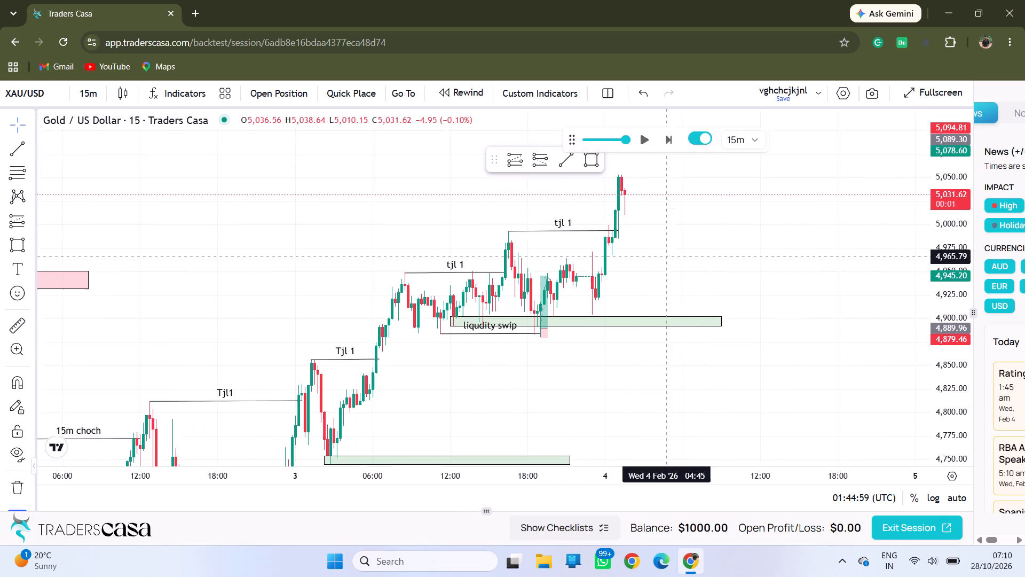
drag(653, 258, 589, 239)
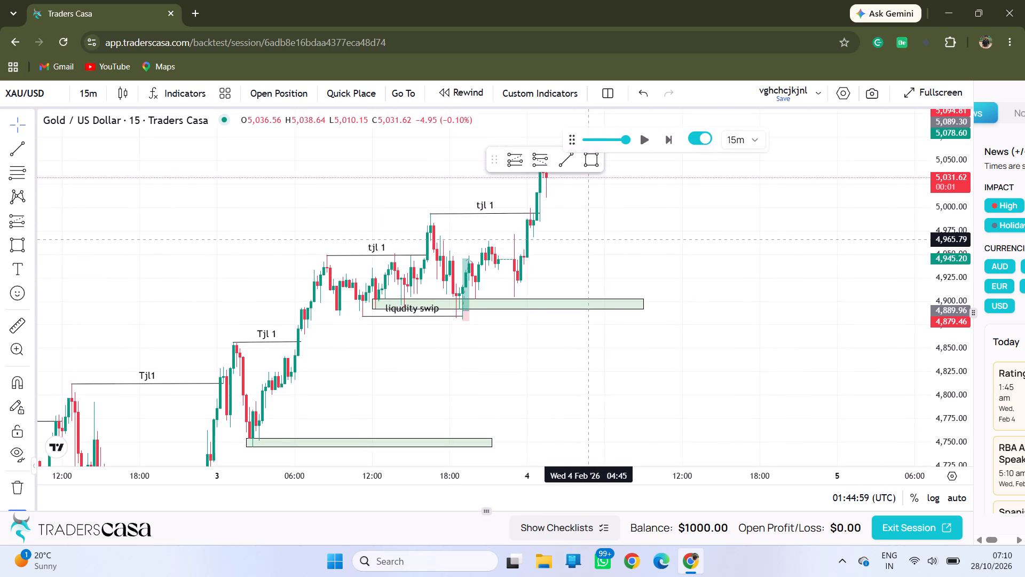
drag(581, 259, 569, 259)
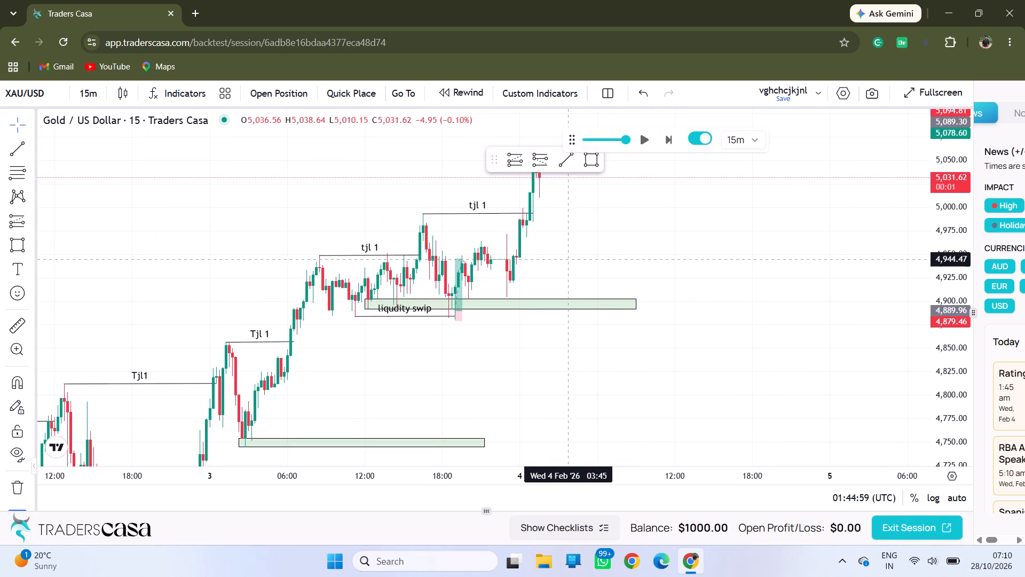
drag(563, 259, 453, 287)
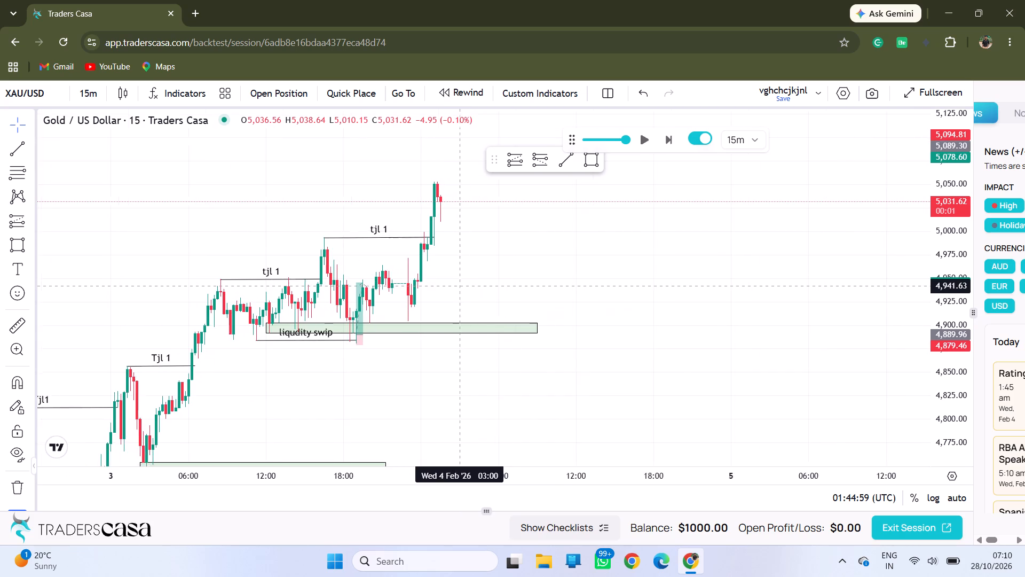
drag(453, 287, 423, 298)
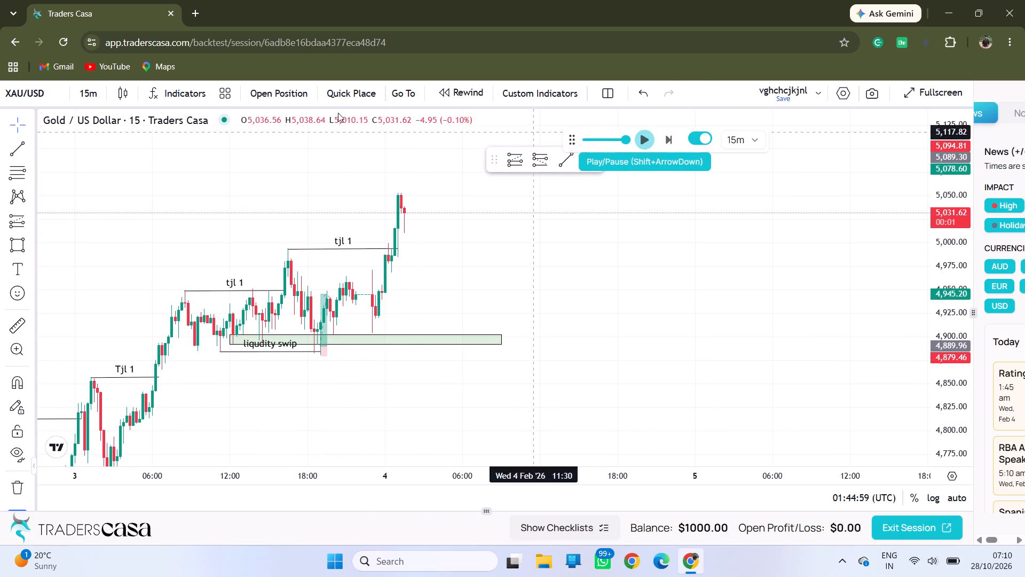
click(86, 94)
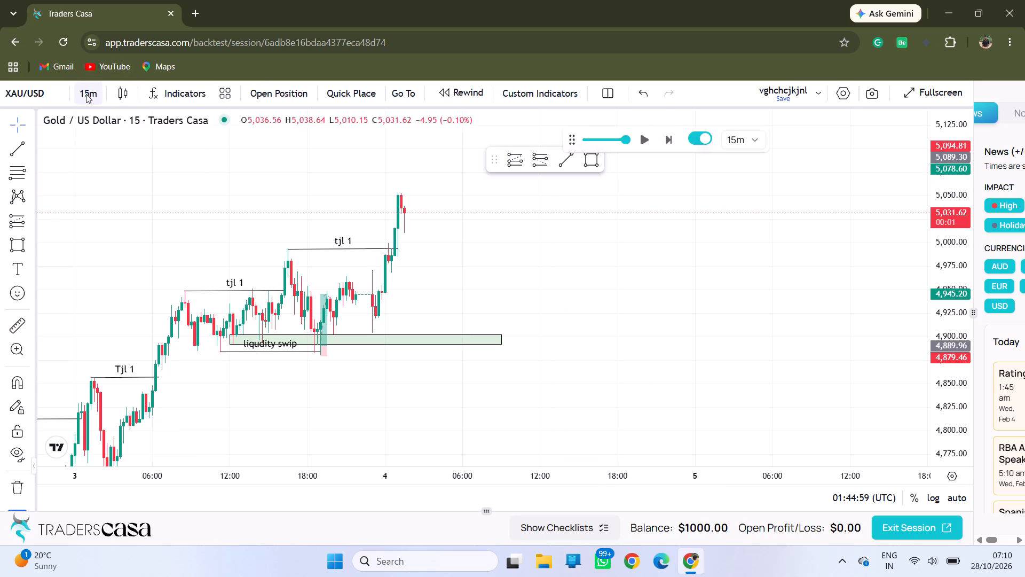
click(106, 162)
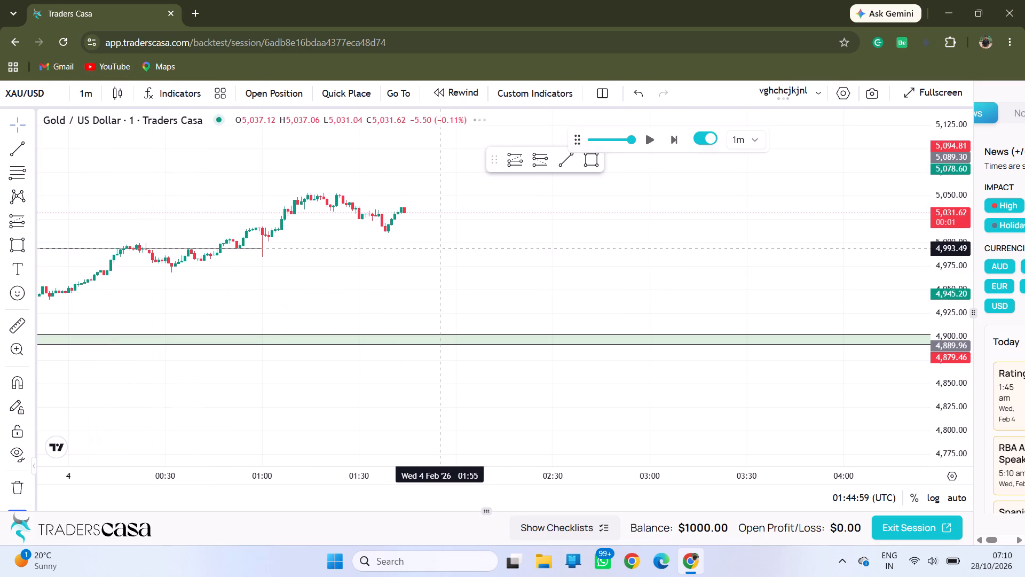
Replay price on the 1-minute chart up to 02:24:59 on 4 February.
drag(437, 248, 760, 293)
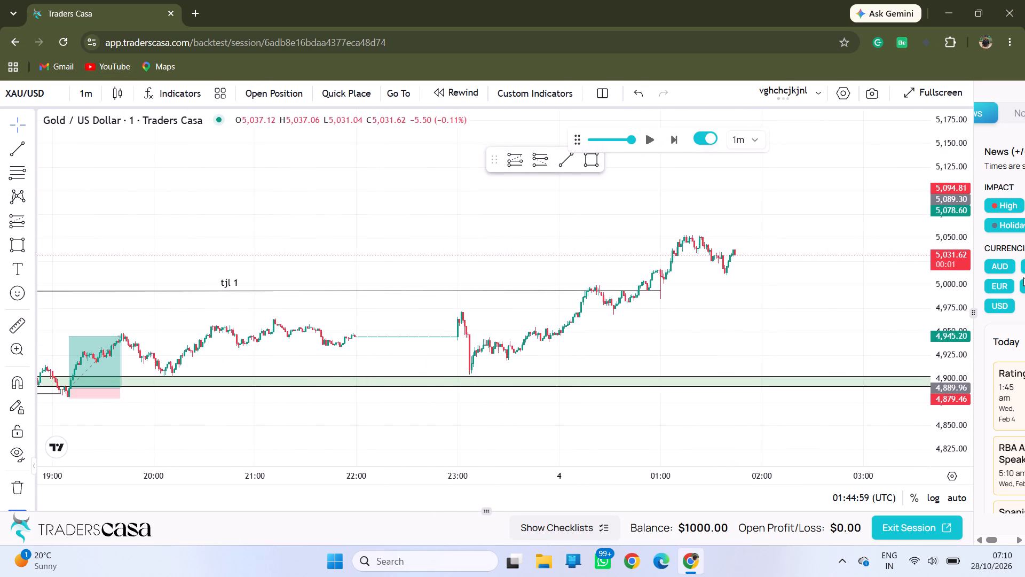
drag(937, 343, 864, 81)
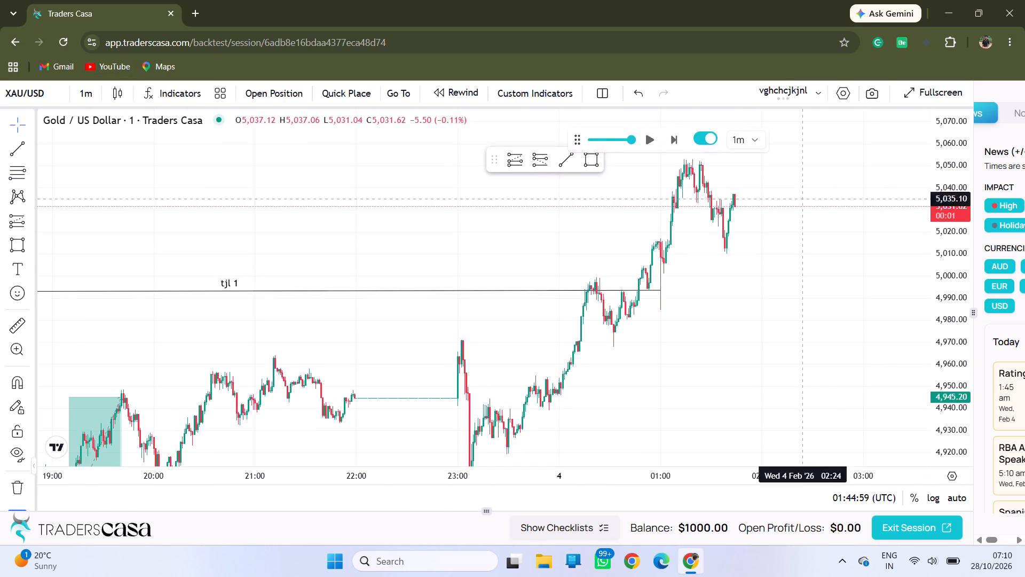
drag(752, 239, 636, 326)
drag(648, 307, 562, 365)
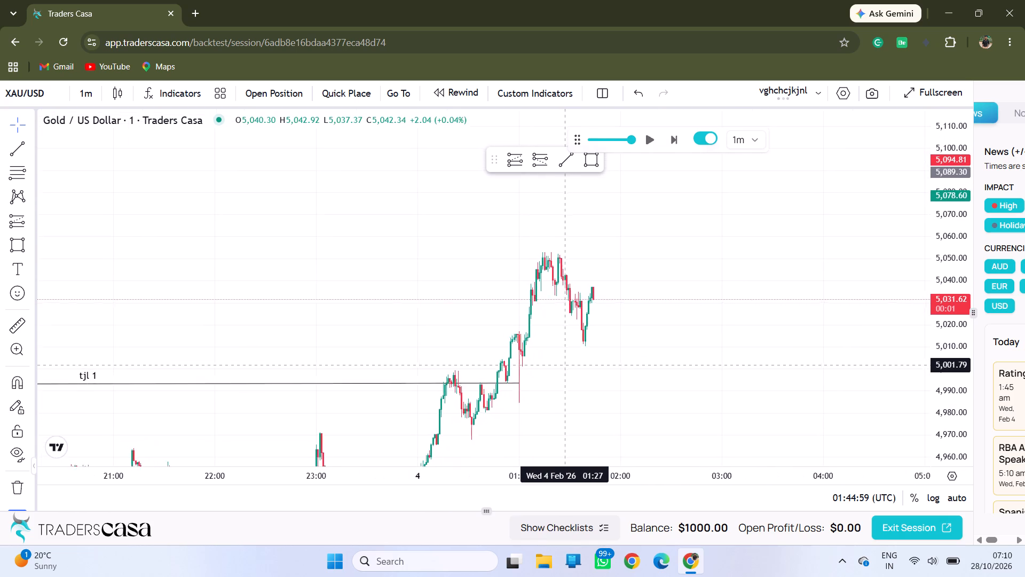
drag(562, 365, 559, 358)
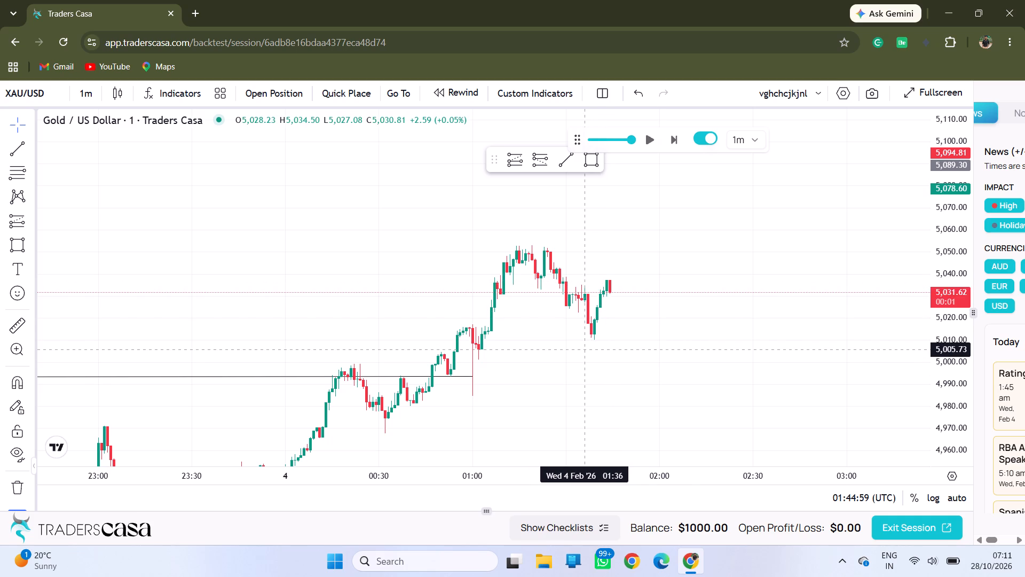
click(648, 139)
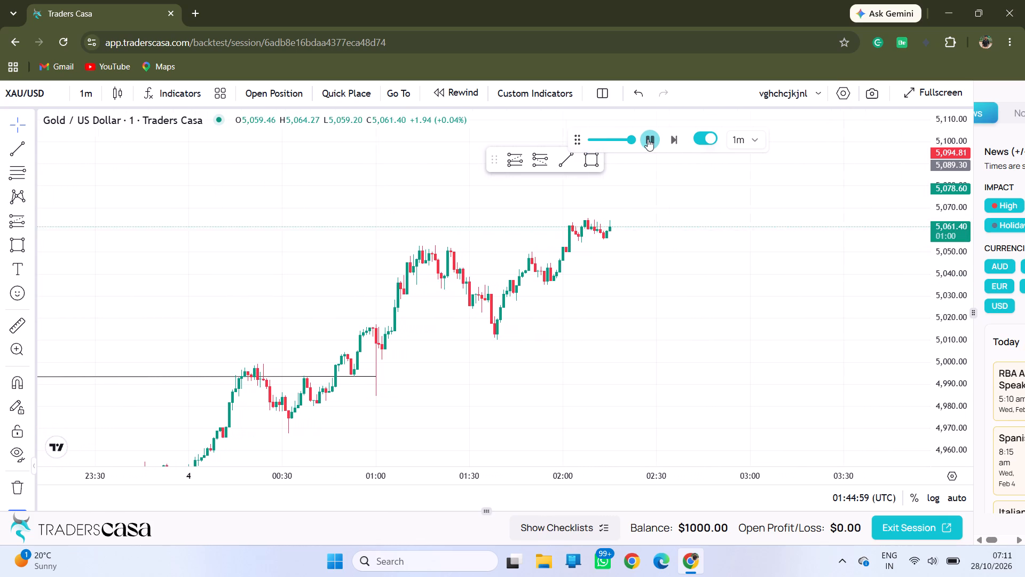
click(648, 139)
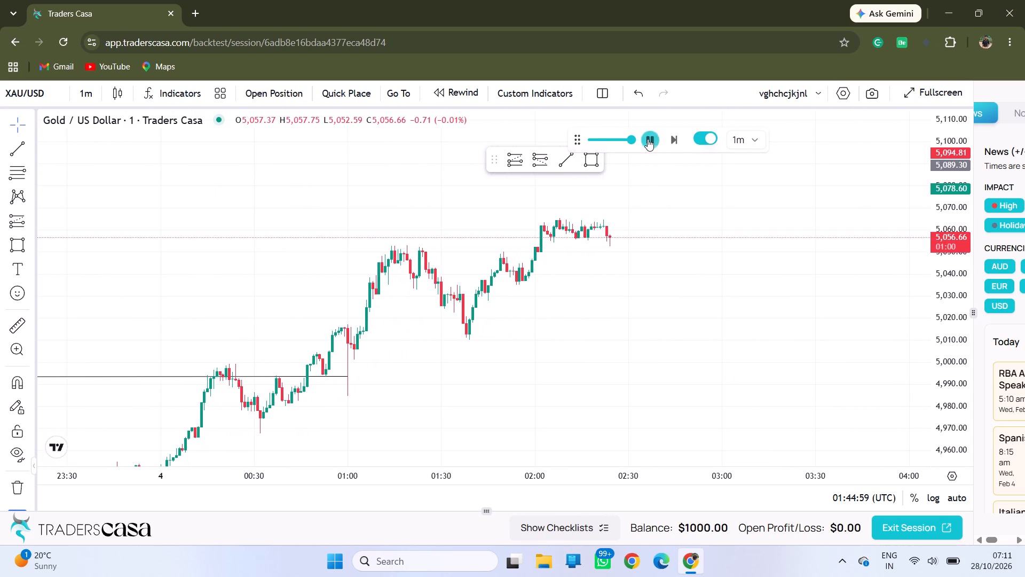
Switch the chart to the 15-minute timeframe.
click(90, 95)
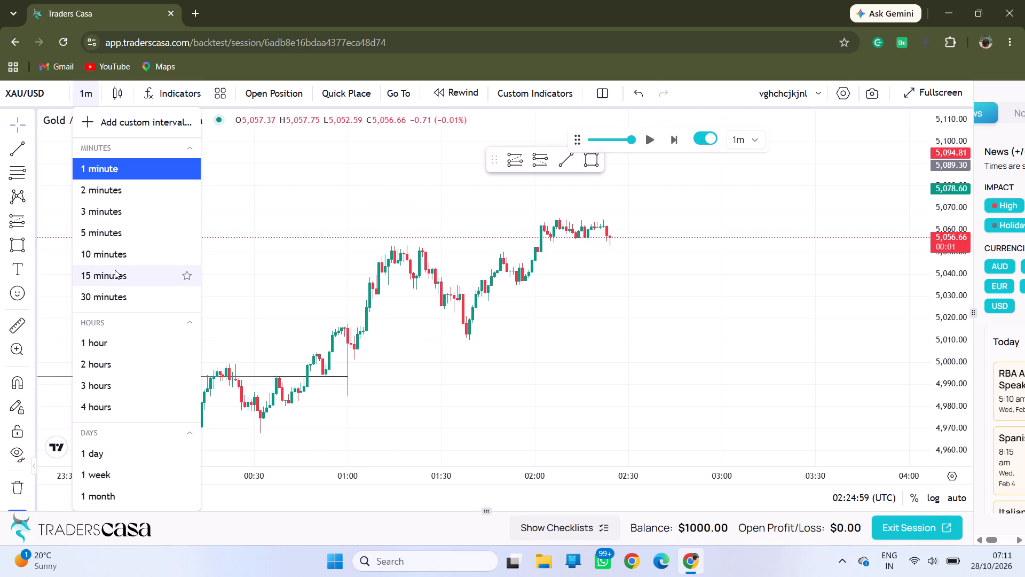
click(116, 275)
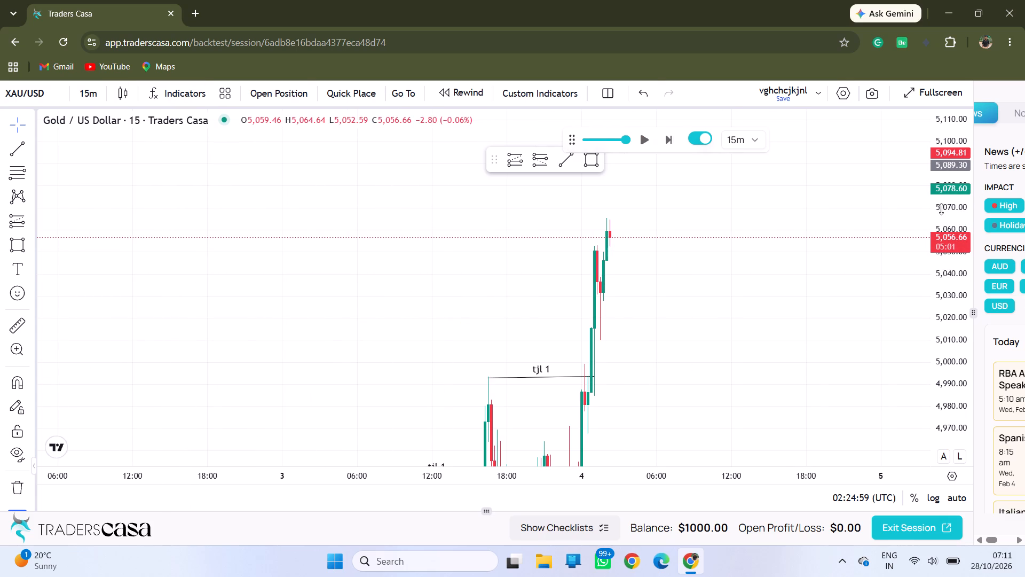
Draw a horizontal trend line at about 5,052.58 from 00:45 to 02:15 on 4 February, labelled "tjl1".
drag(951, 200, 956, 314)
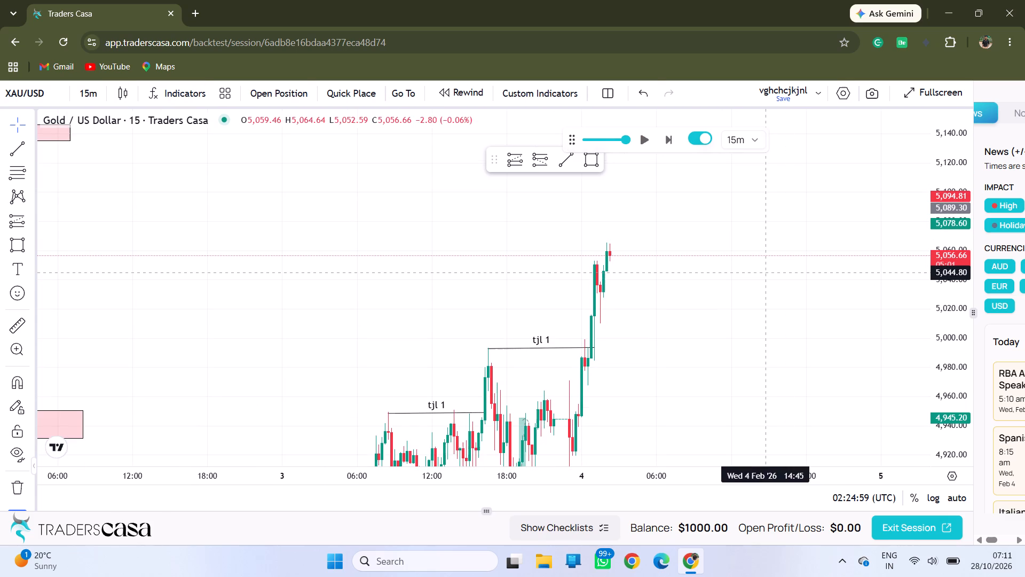
double_click(762, 272)
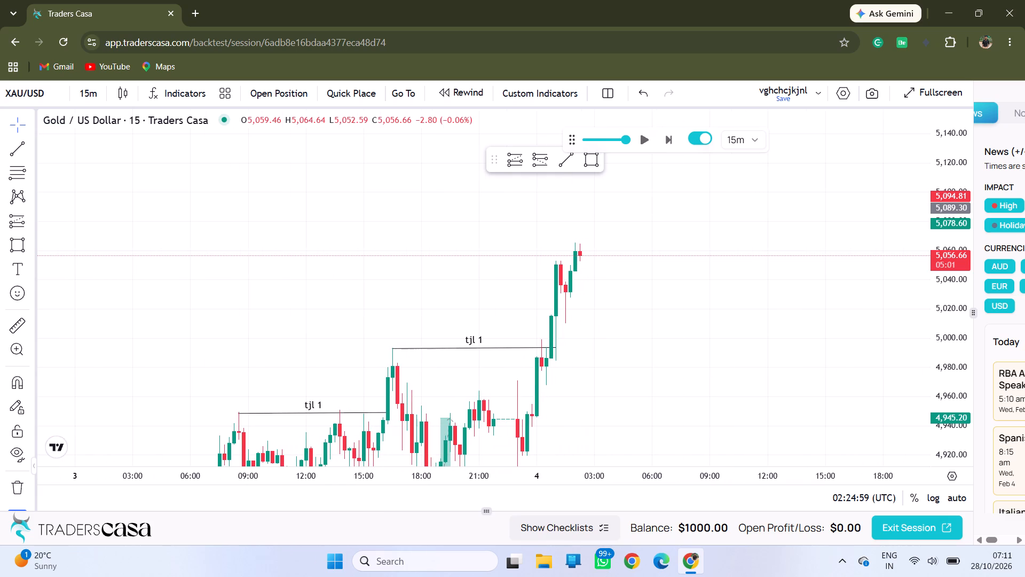
click(9, 148)
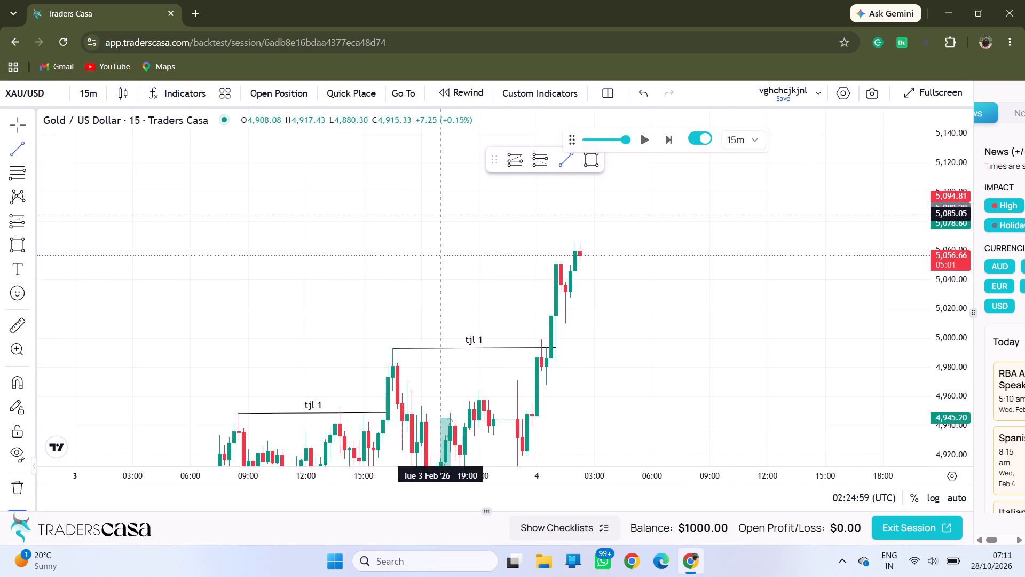
click(553, 261)
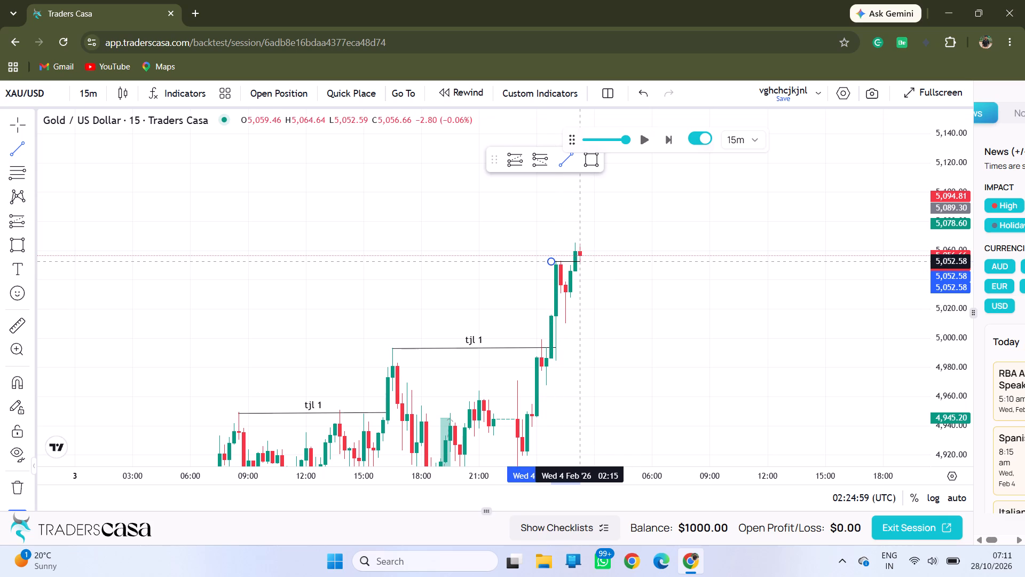
click(580, 261)
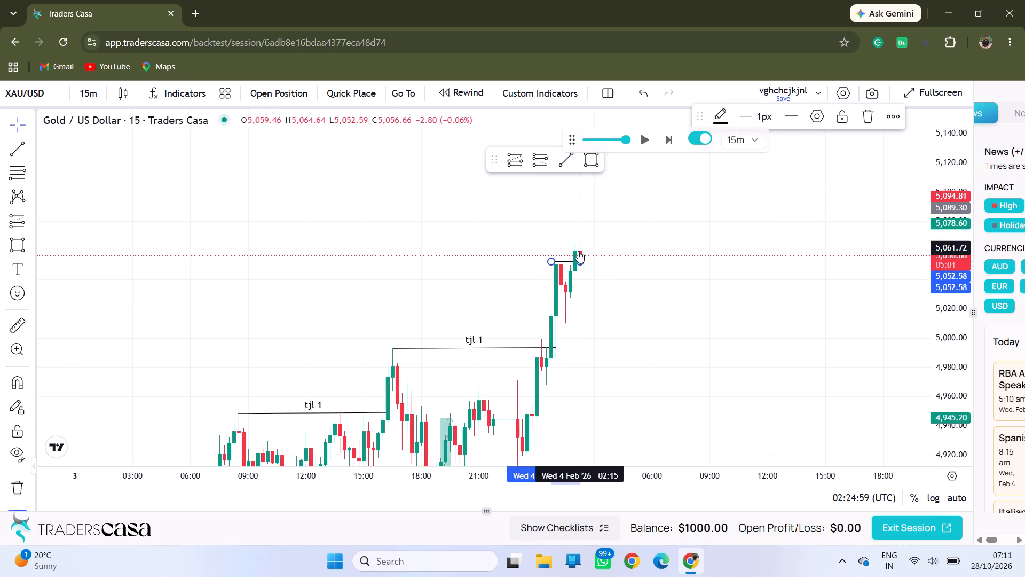
click(564, 255)
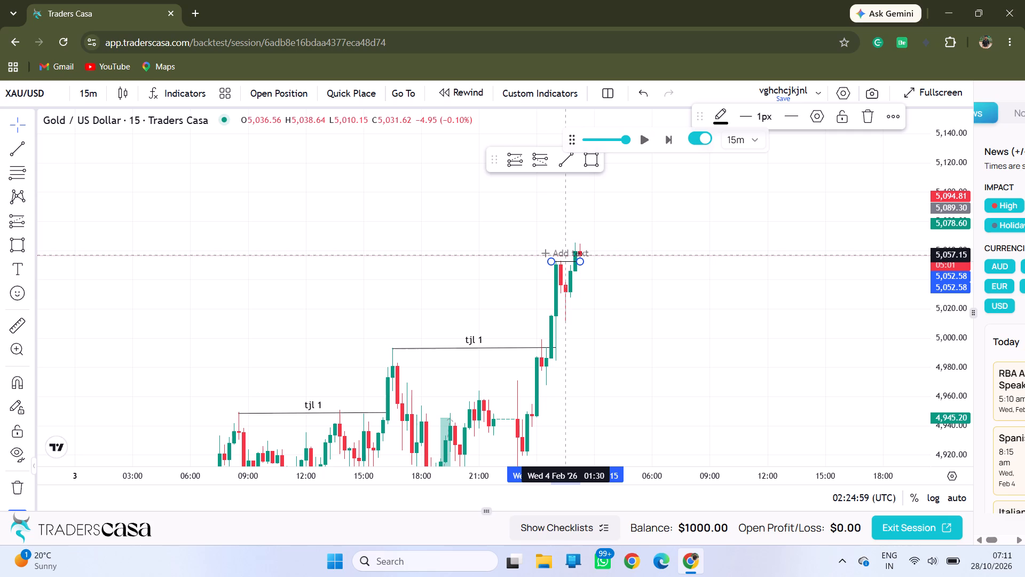
text(tjl1)
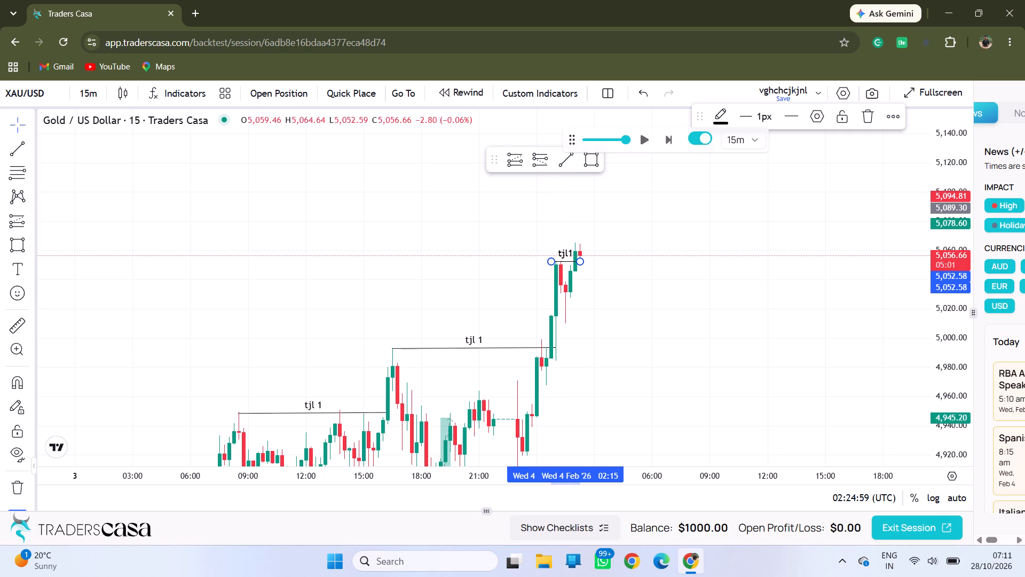
click(609, 292)
Switch the chart to the 5-minute timeframe.
drag(613, 332, 530, 300)
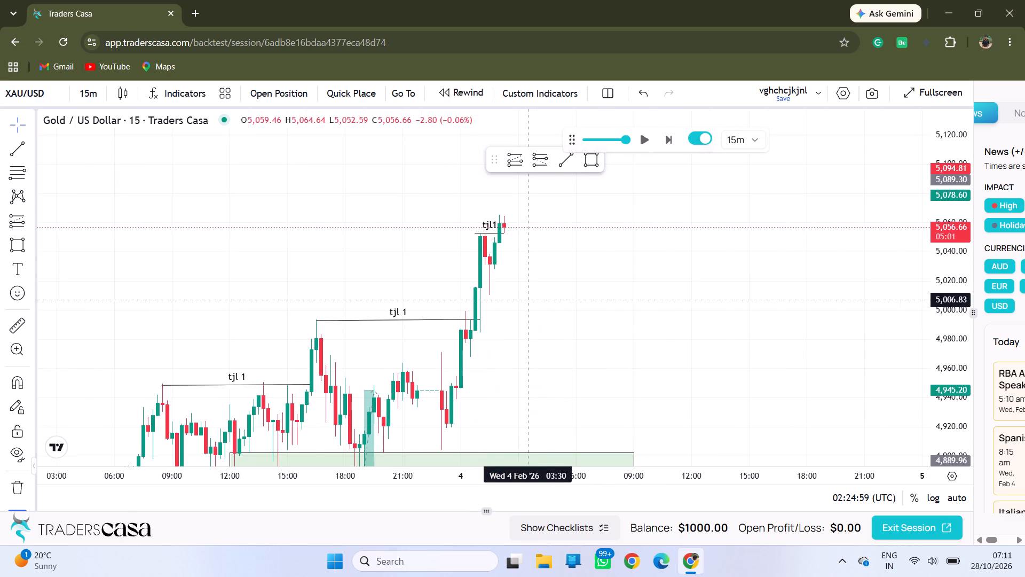
click(92, 95)
click(112, 228)
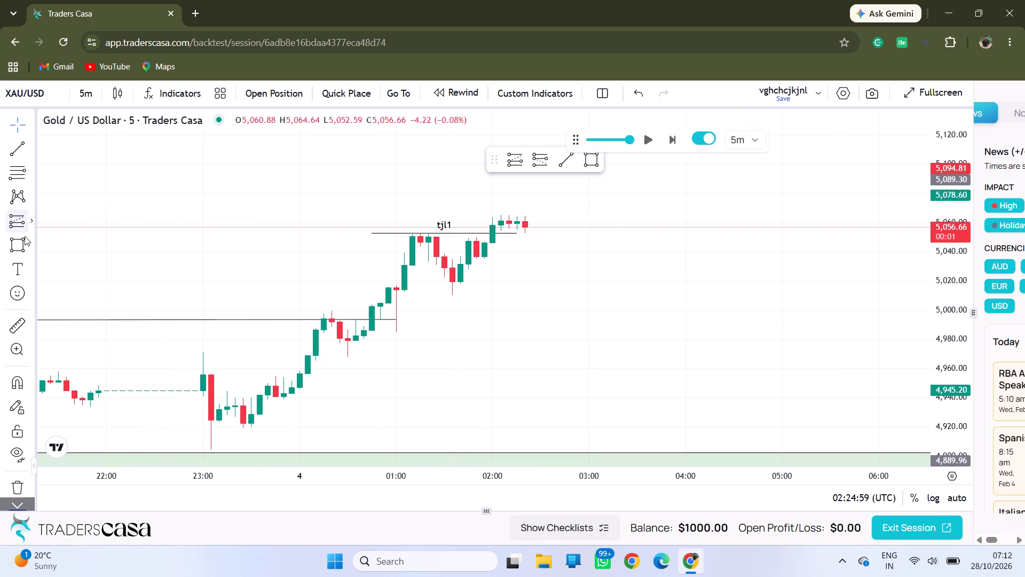
Draw a rectangle zone from about 5,019.18 down to 5,012.32 at the 01:30 swing low, extending to 03:50 on 4 February.
click(16, 252)
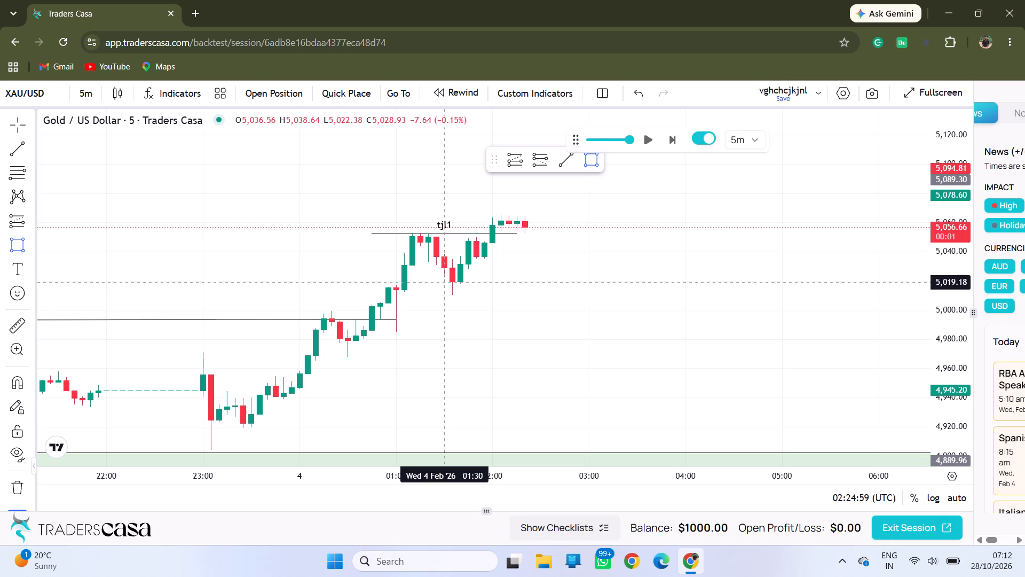
click(443, 282)
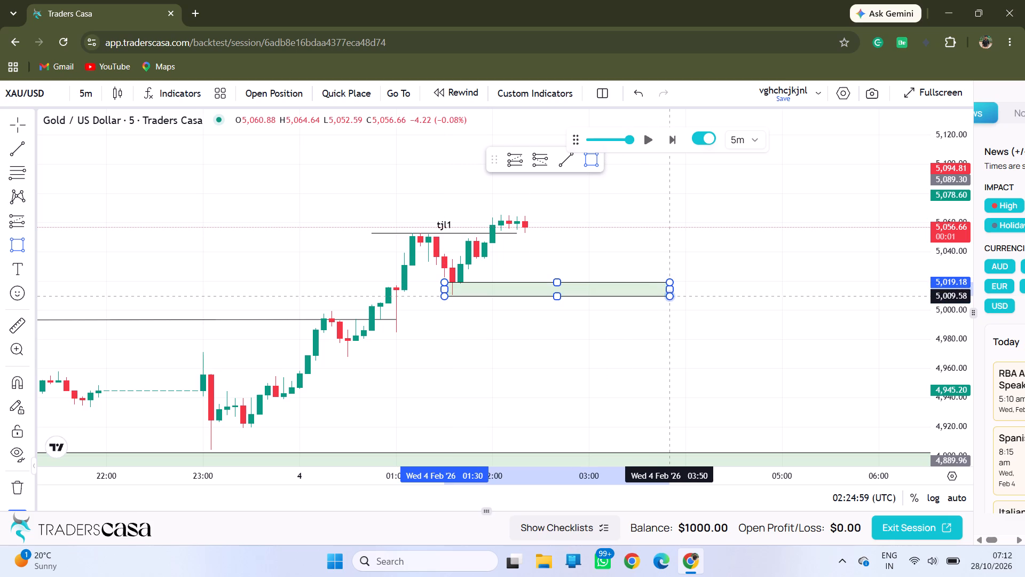
click(673, 292)
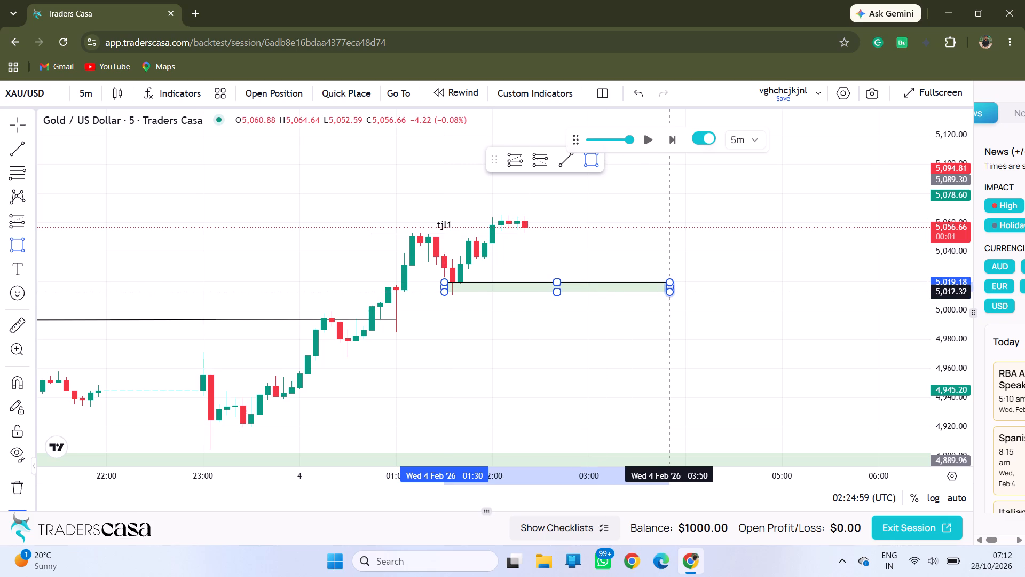
click(643, 255)
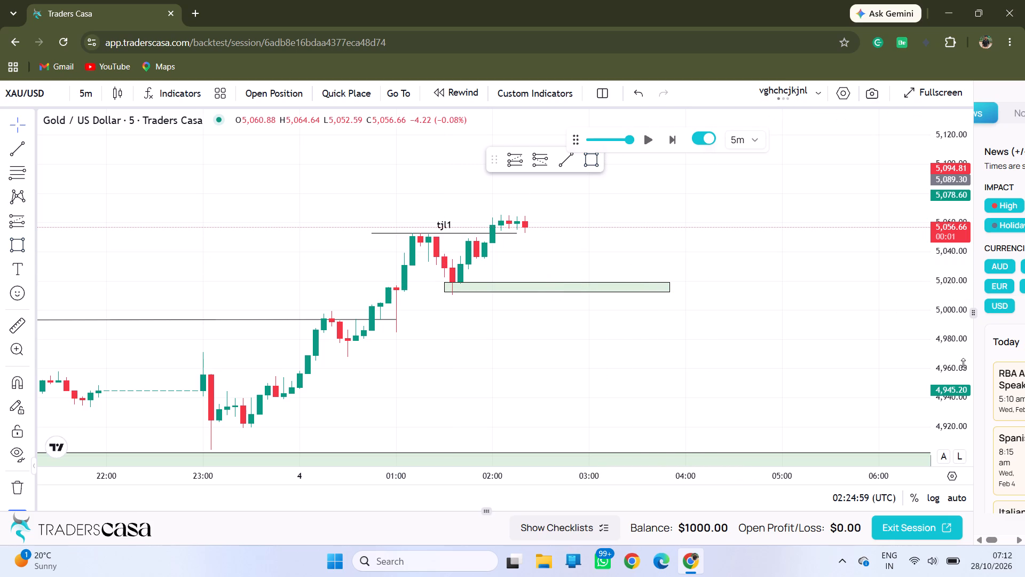
Replay price on the 5-minute chart up to 11:34:59 on 4 February, pausing along the way.
drag(963, 364, 924, 187)
drag(575, 208, 566, 282)
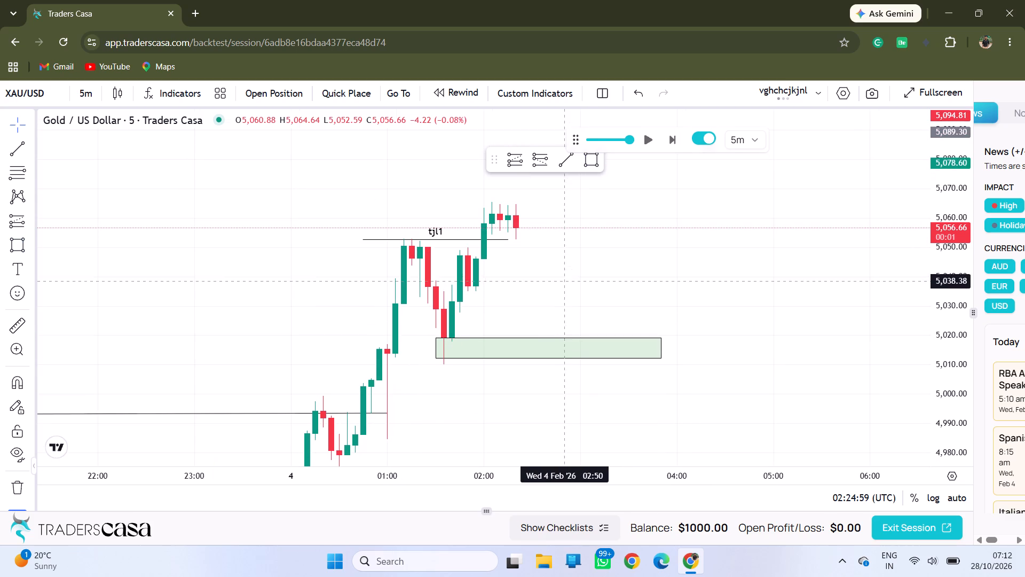
click(652, 137)
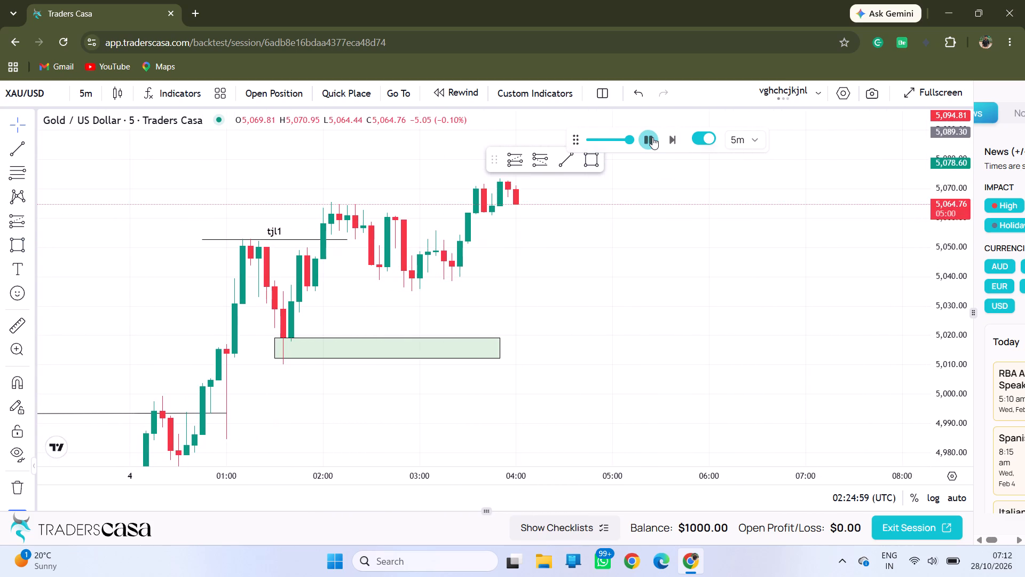
click(652, 137)
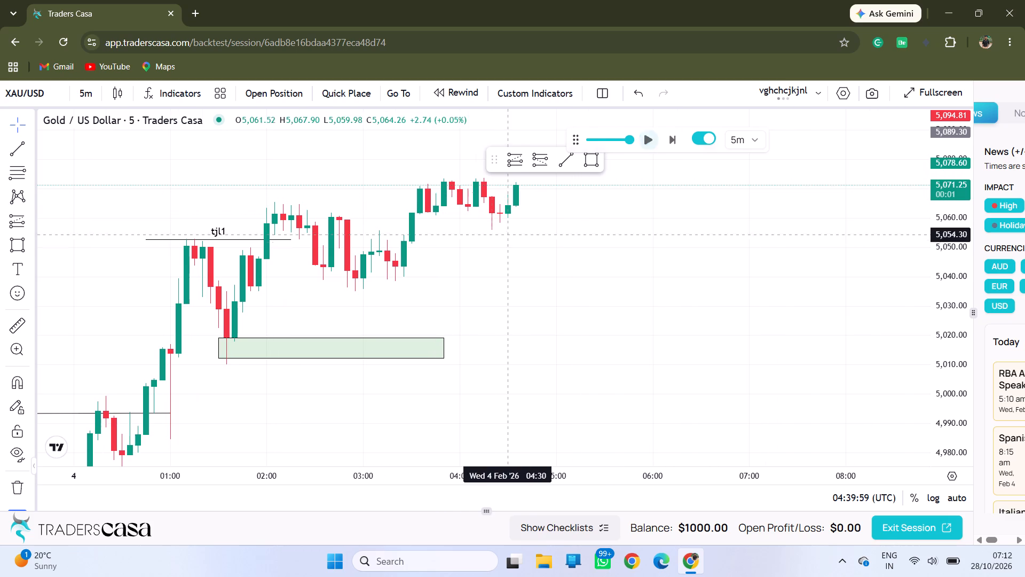
drag(492, 242, 558, 250)
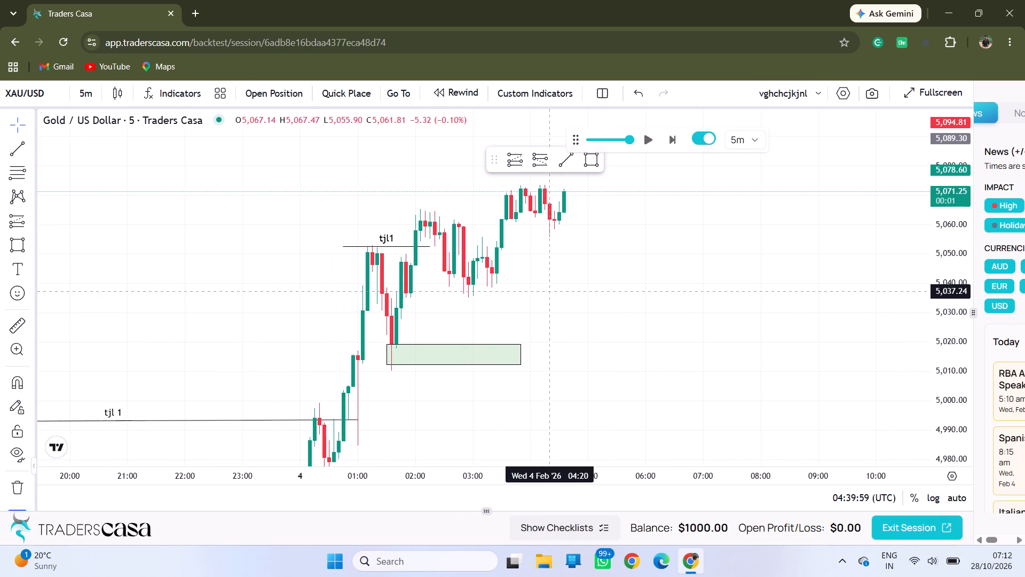
drag(548, 291, 482, 318)
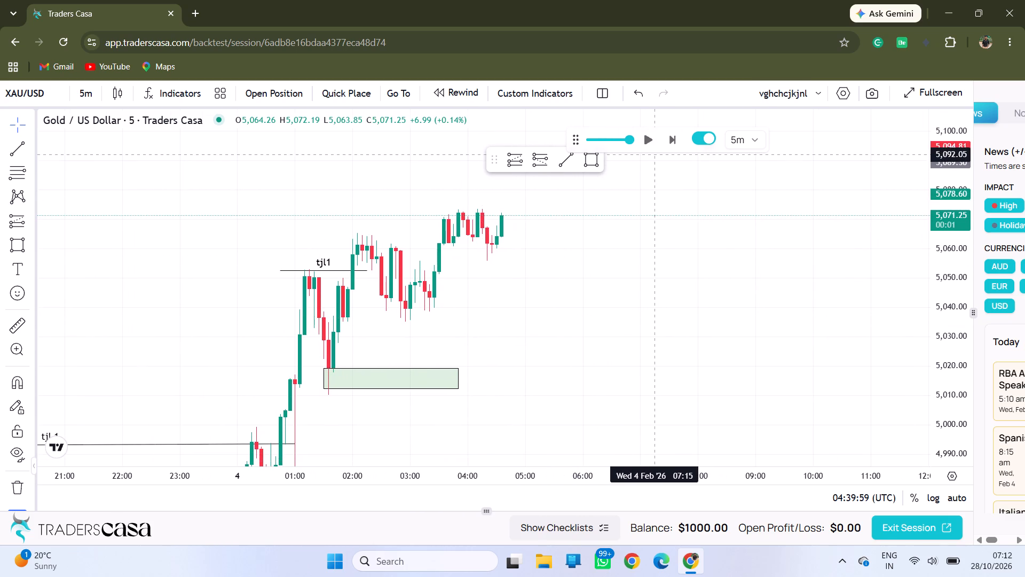
click(650, 140)
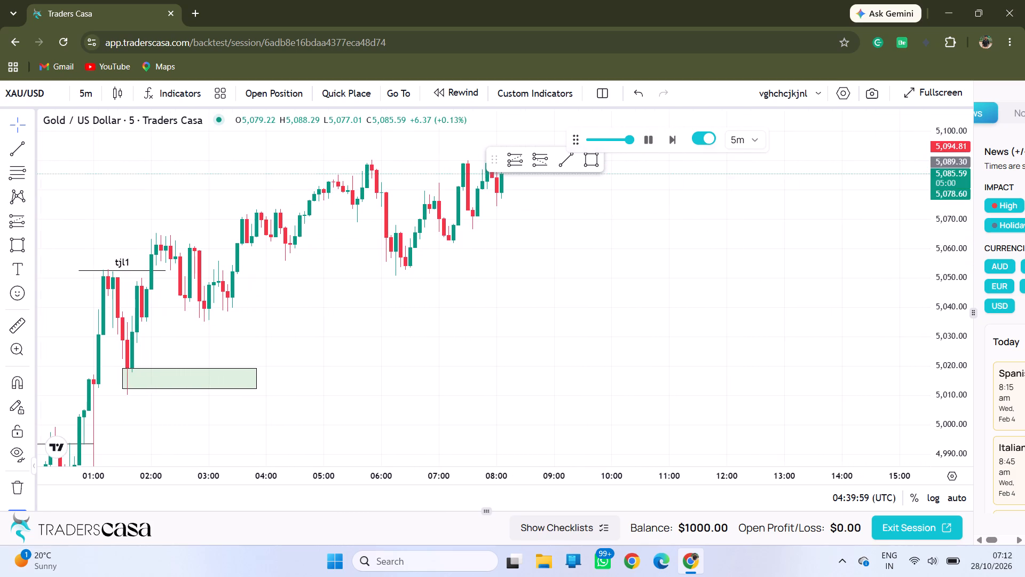
drag(312, 305, 528, 321)
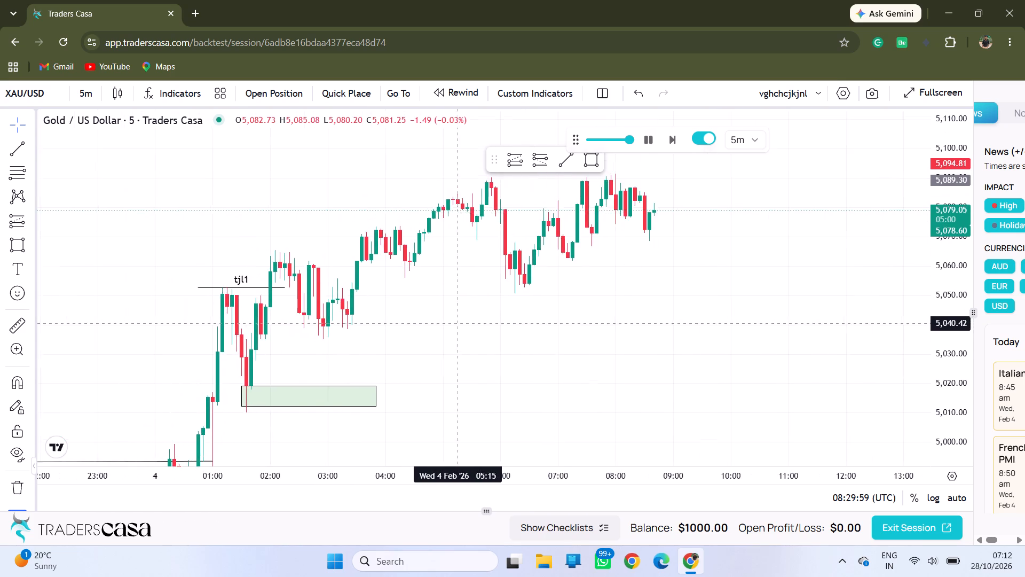
drag(528, 321, 543, 315)
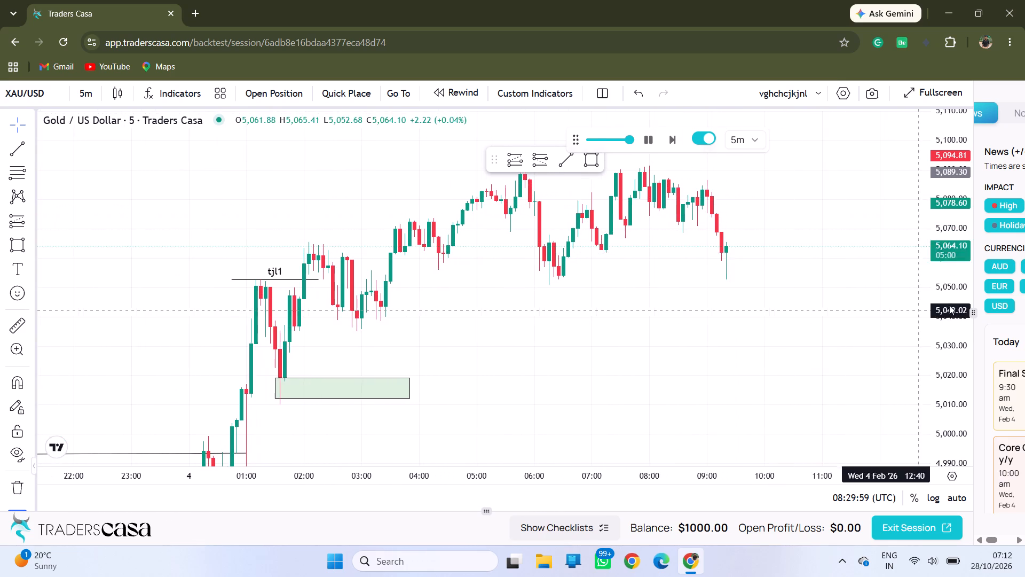
click(650, 145)
drag(488, 291, 645, 290)
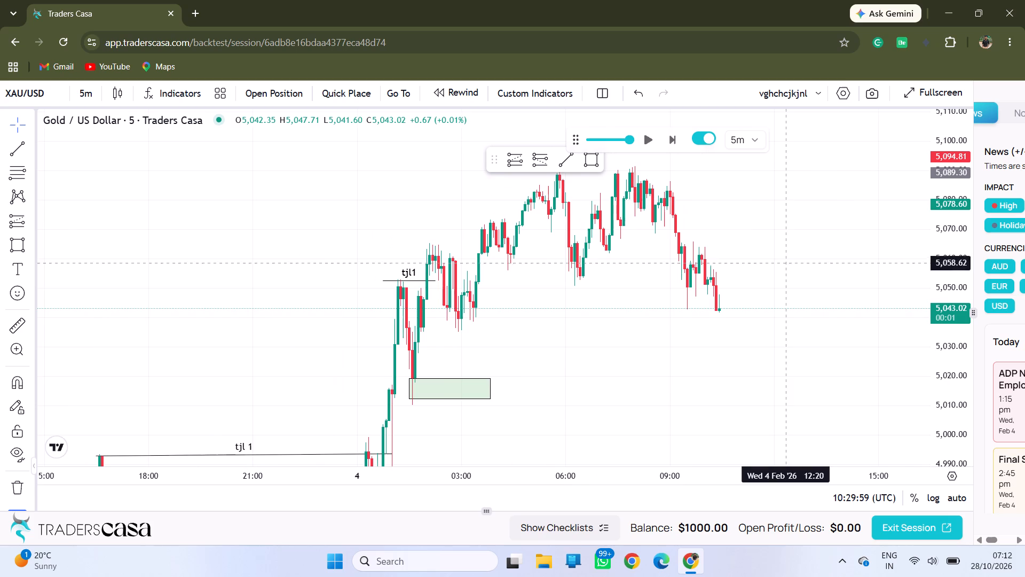
drag(760, 235, 672, 268)
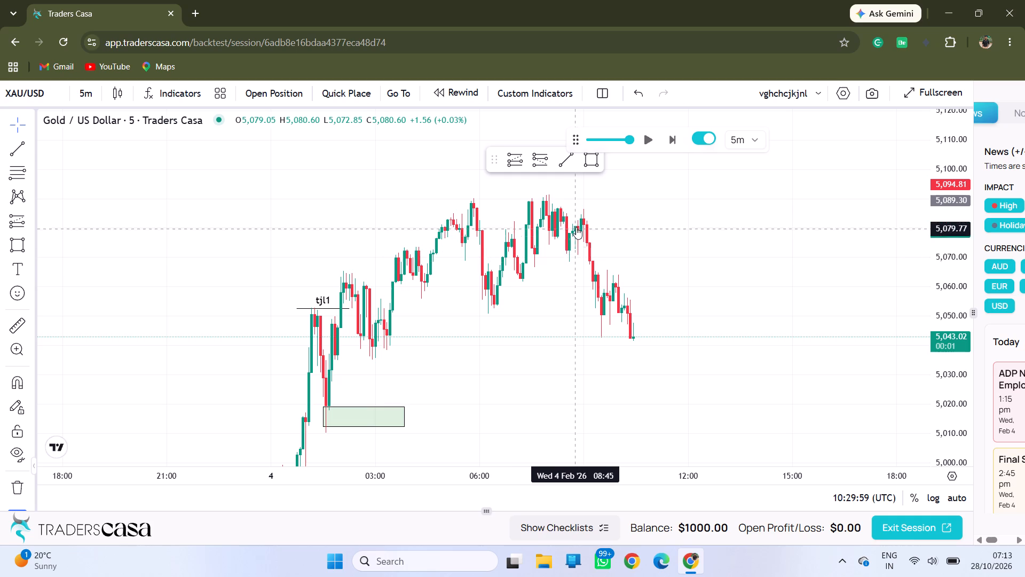
click(647, 140)
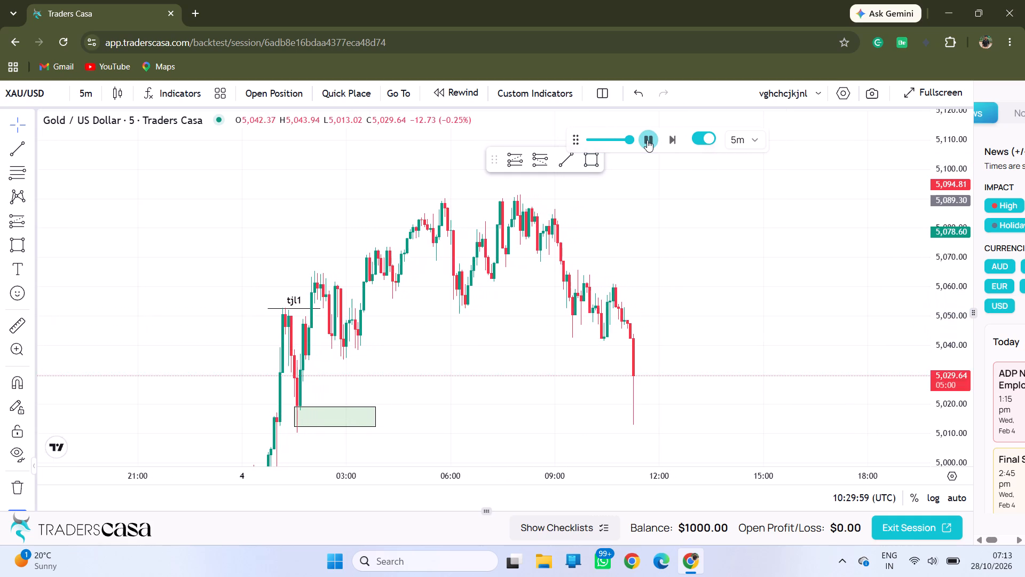
click(647, 140)
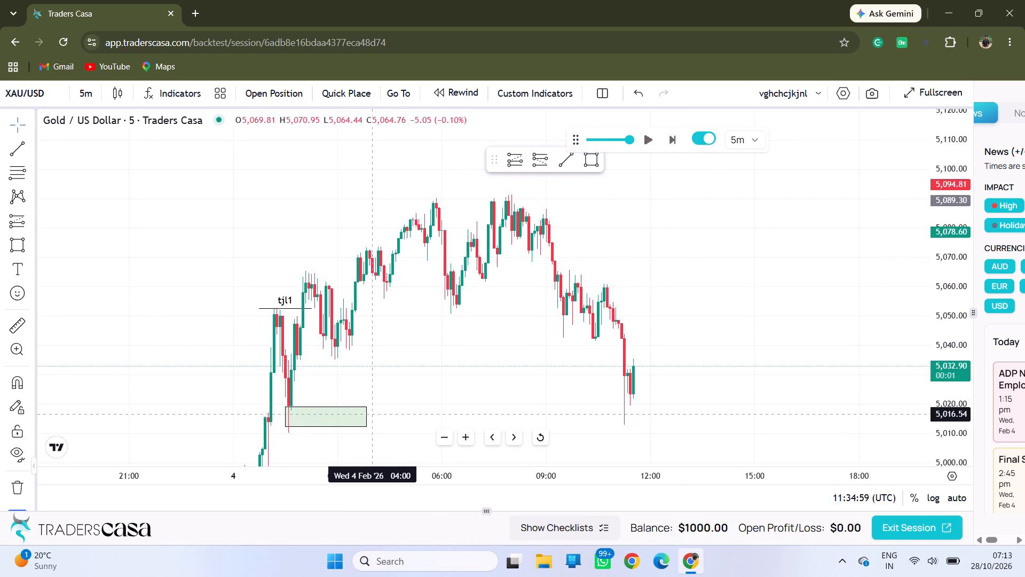
Extend the end of the rectangle zone below tjl1 to about 12:10 on 4 February.
drag(369, 418, 657, 441)
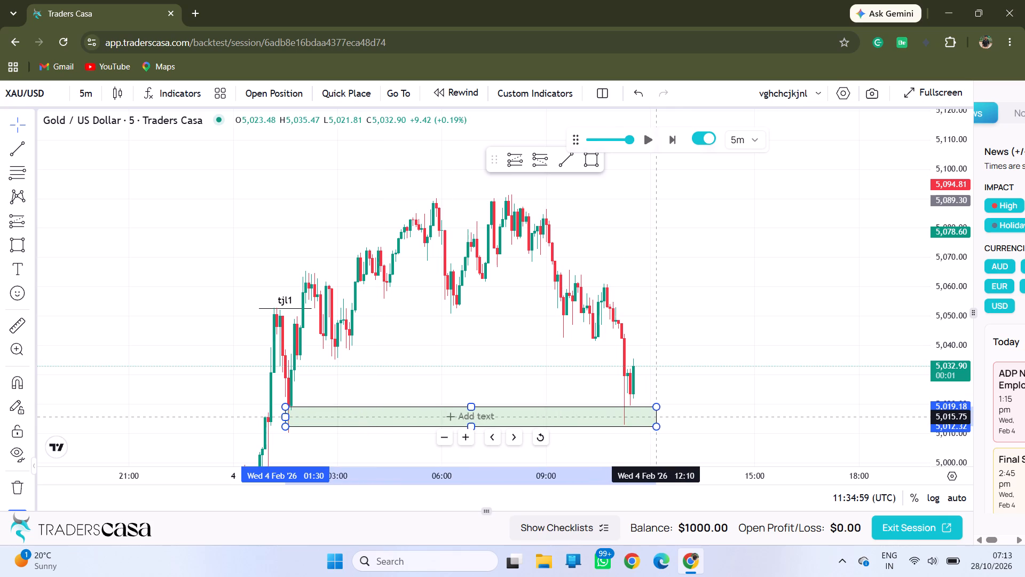
click(646, 356)
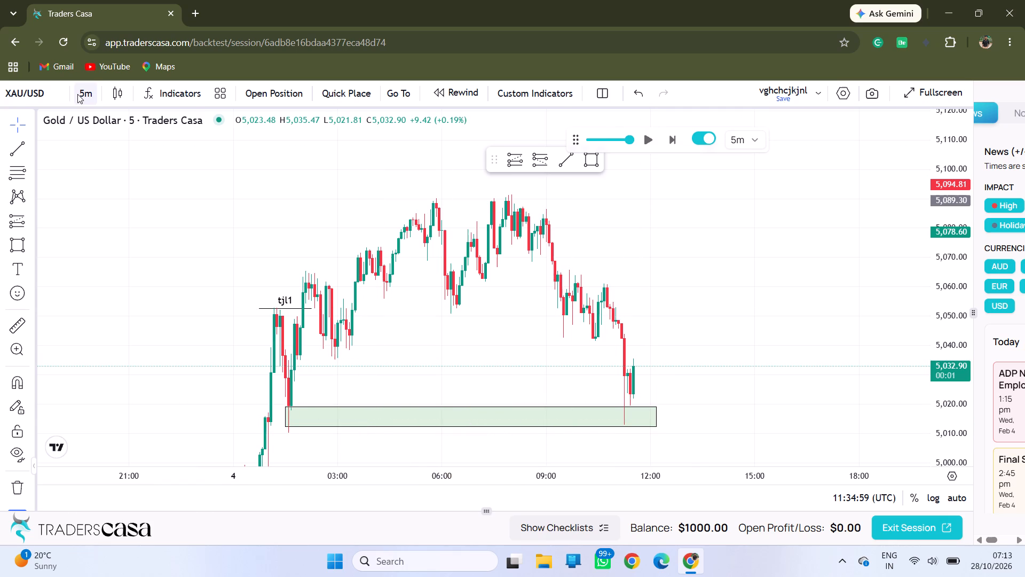
Switch the chart to the 15-minute timeframe.
click(77, 94)
click(108, 278)
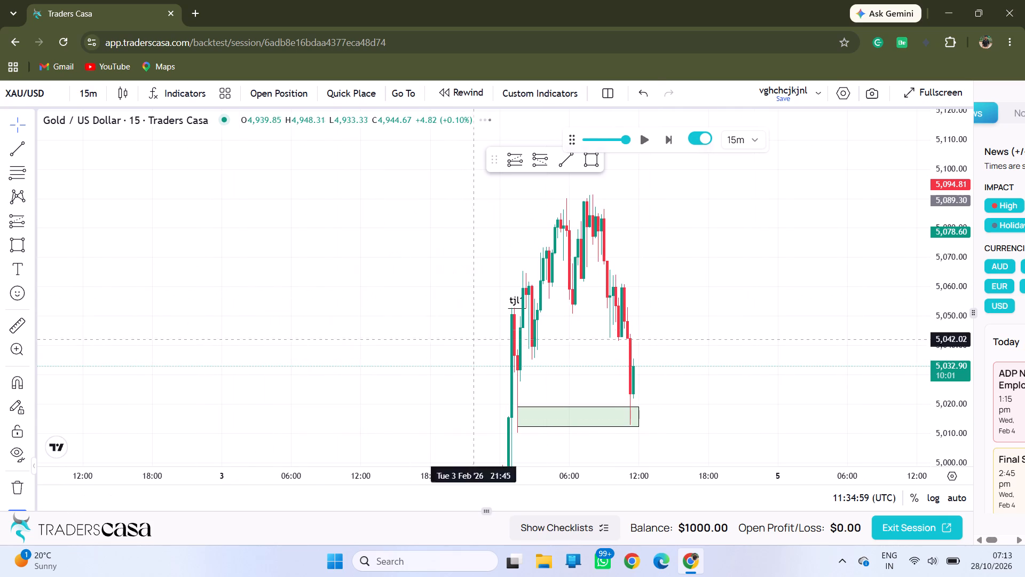
drag(648, 362, 585, 330)
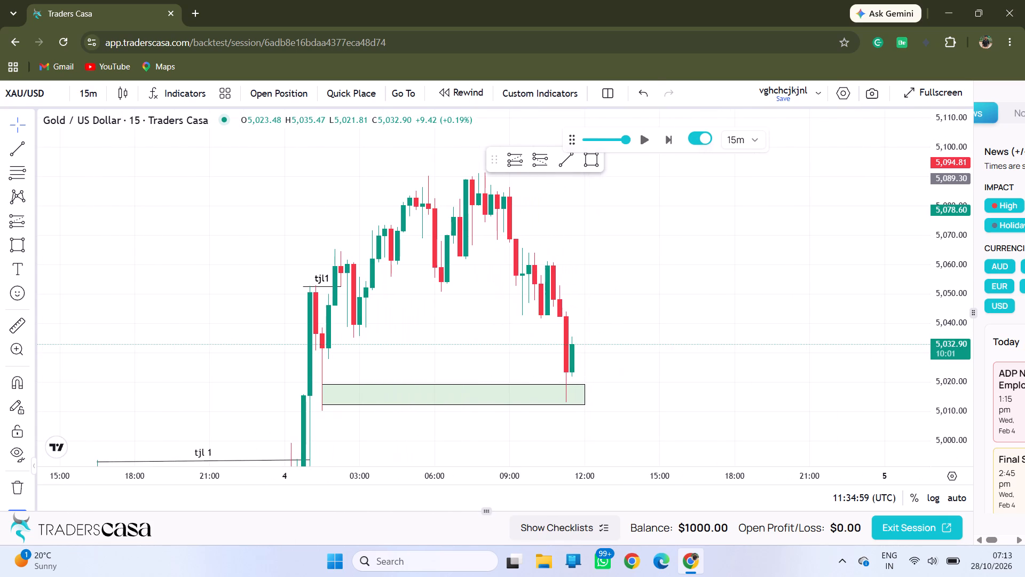
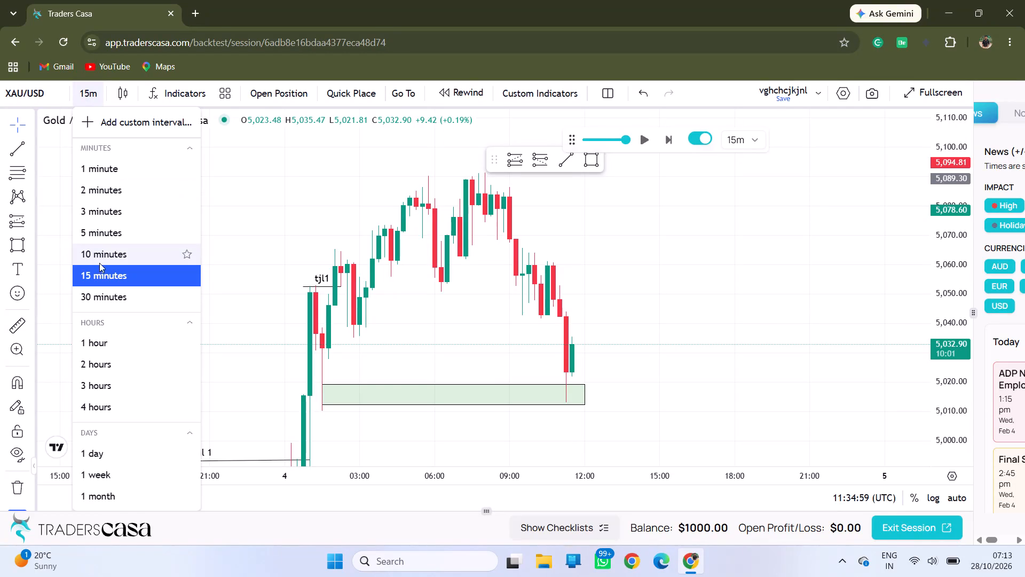
Switch the chart to the 5-minute timeframe and examine the drop into the rectangle zone.
click(121, 237)
drag(384, 279, 662, 256)
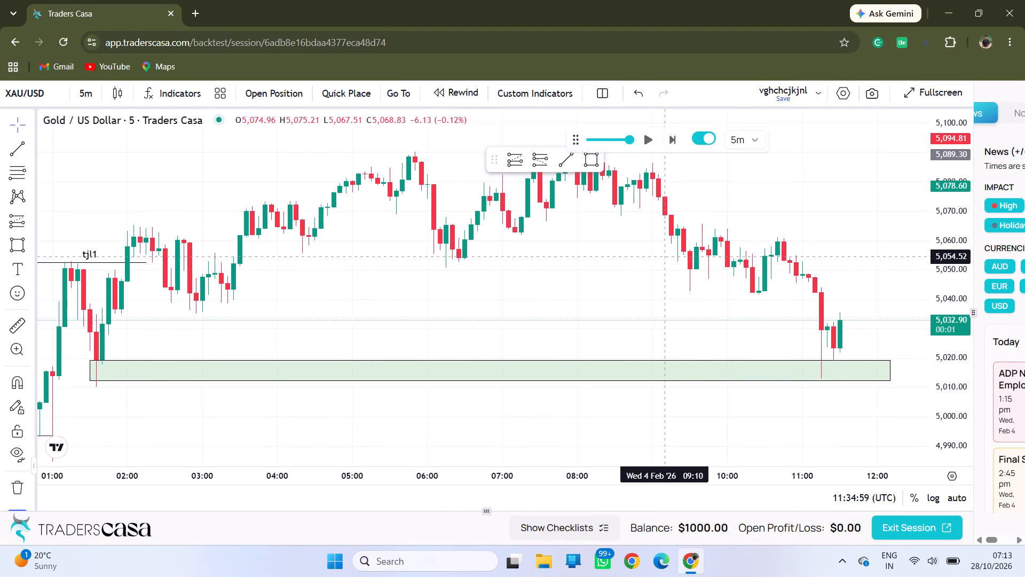
drag(662, 256, 630, 258)
drag(730, 280, 477, 305)
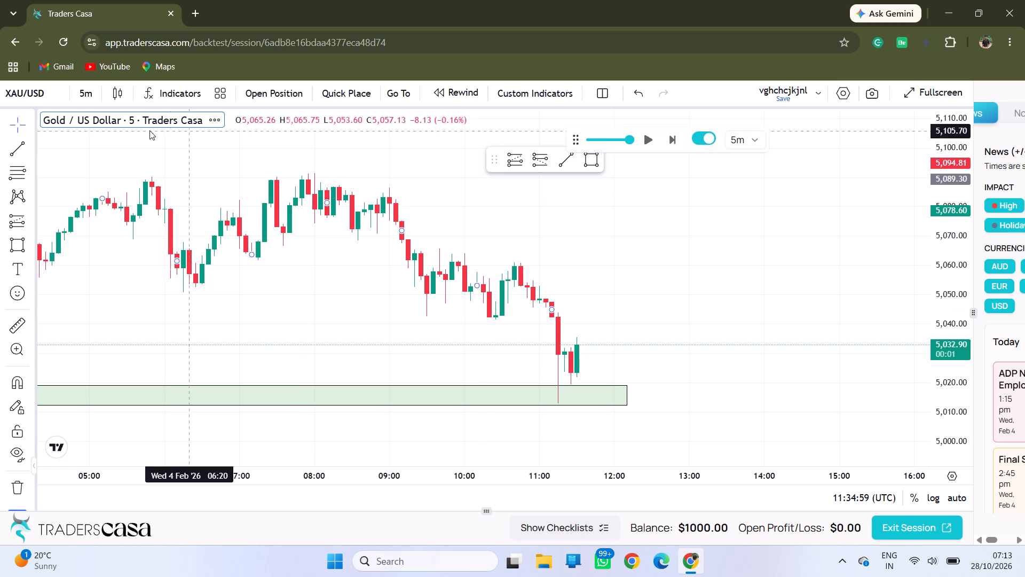
Switch the chart to the 1-minute timeframe, with price scale and candles enlarged around the 11:15 drop into the zone.
click(75, 100)
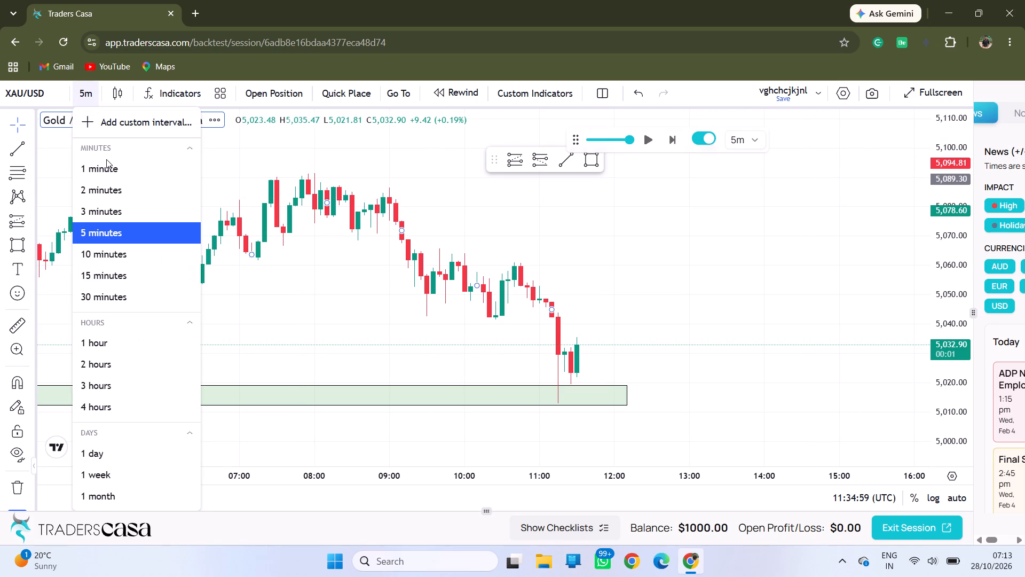
click(106, 159)
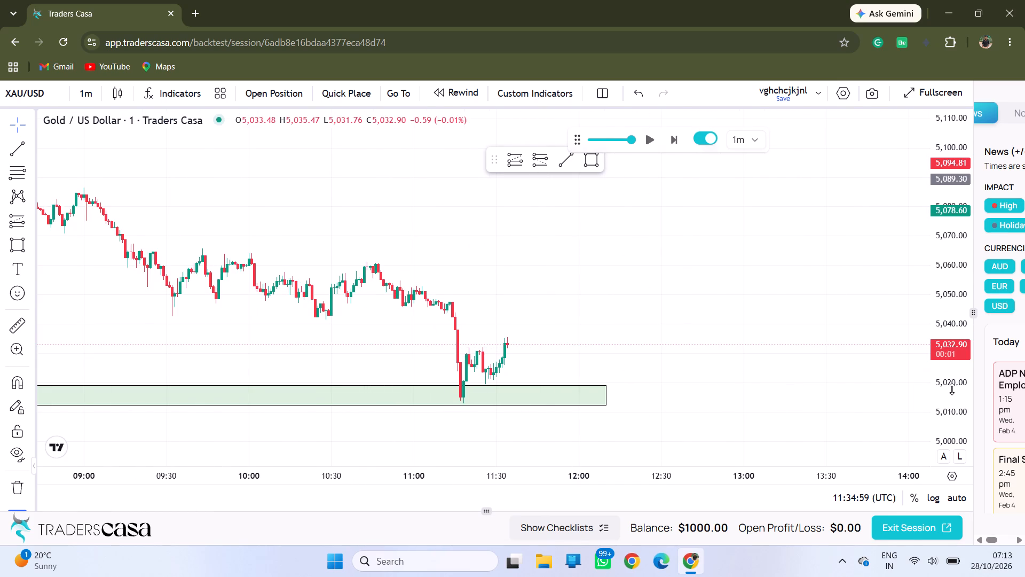
drag(952, 391, 884, 180)
drag(650, 349, 830, 271)
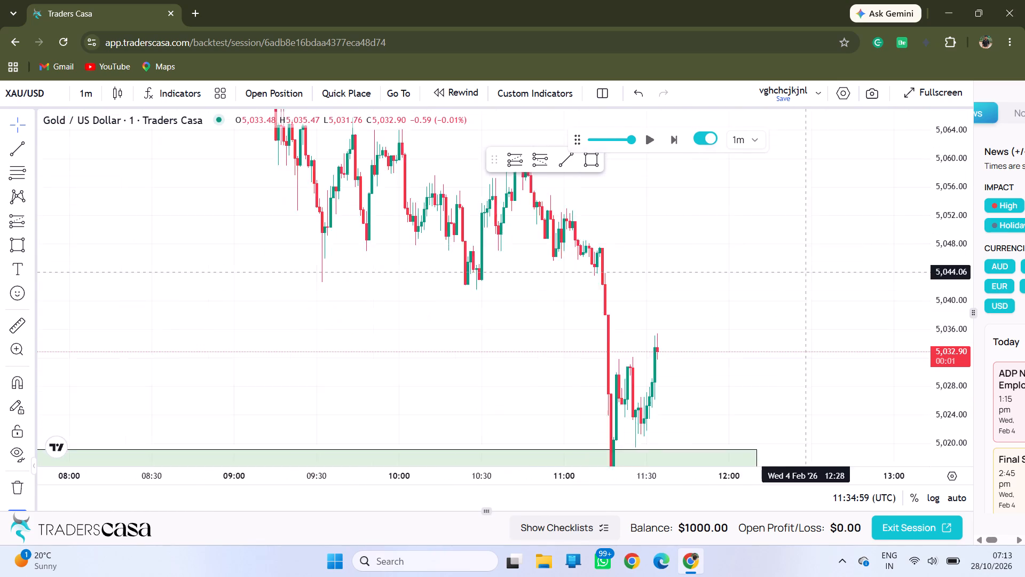
drag(830, 271, 842, 271)
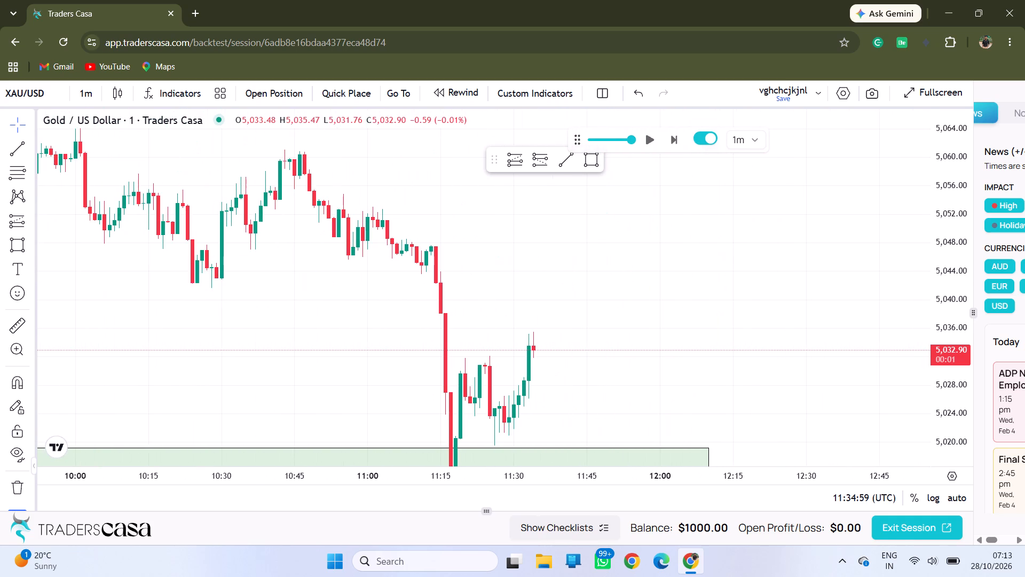
drag(919, 287, 819, 261)
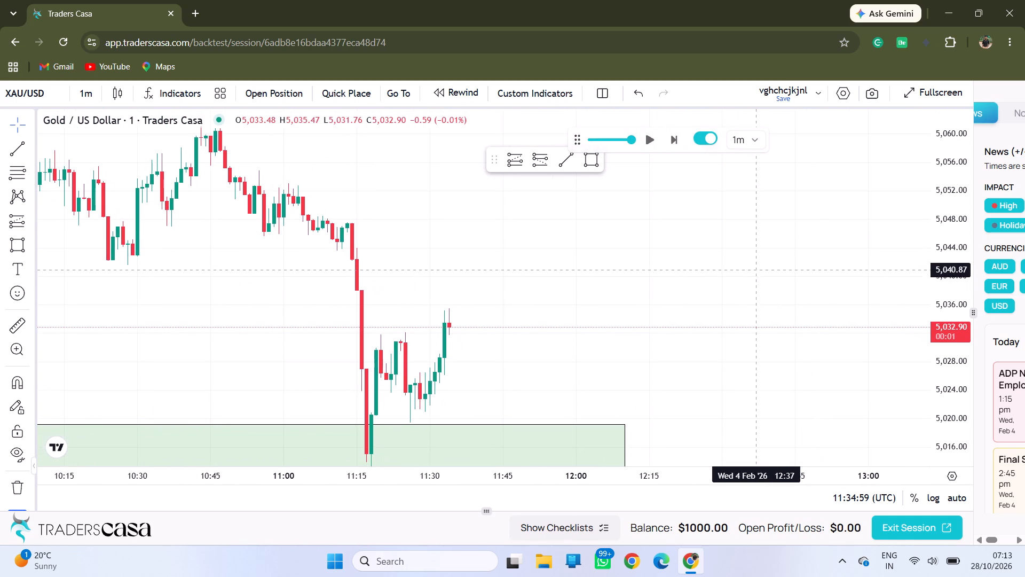
Place a long position at the 11:17 candle with its entry at about 5,020.42, just above the rectangle zone.
click(19, 217)
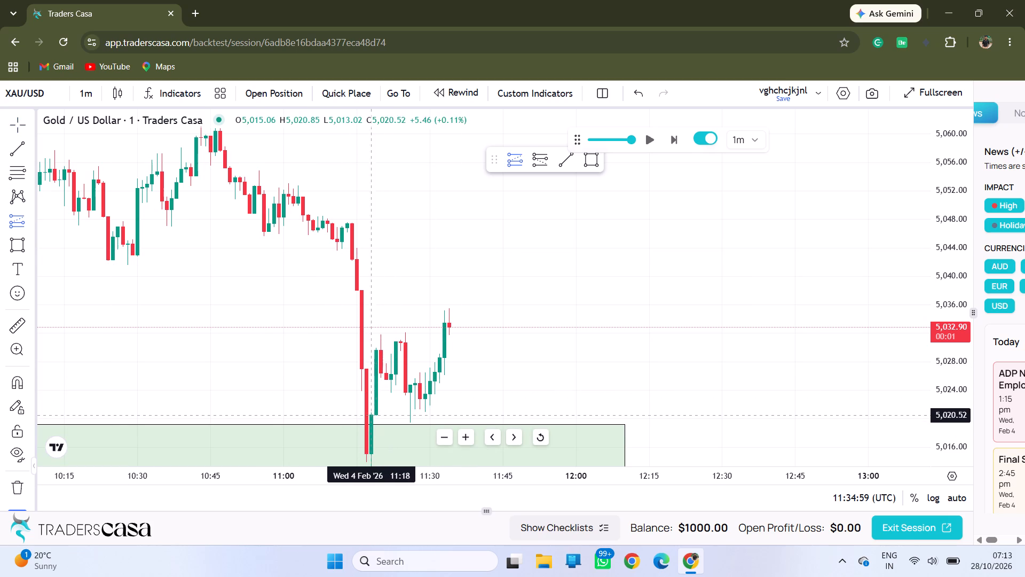
click(369, 416)
drag(567, 359, 565, 311)
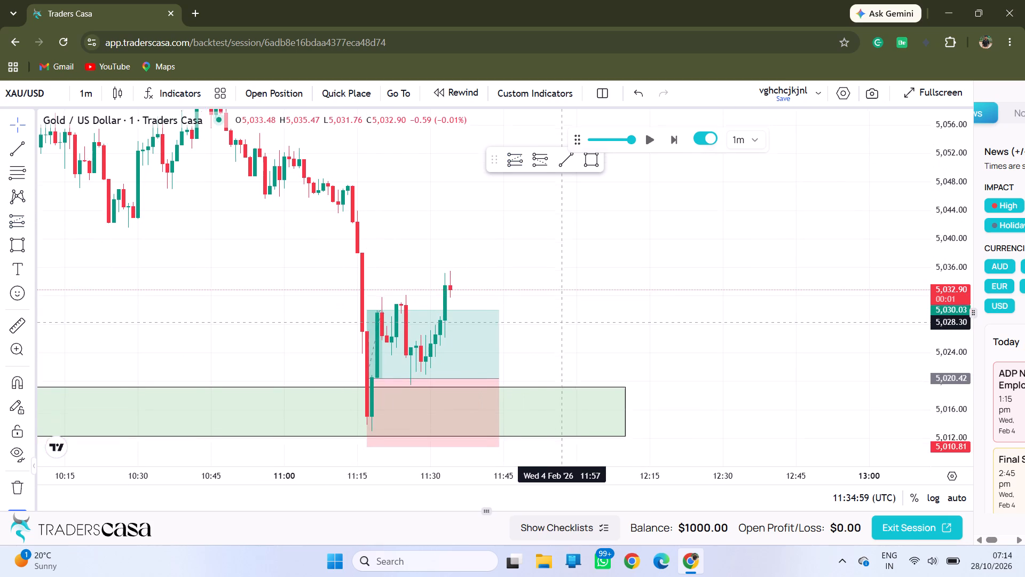
drag(565, 311, 566, 282)
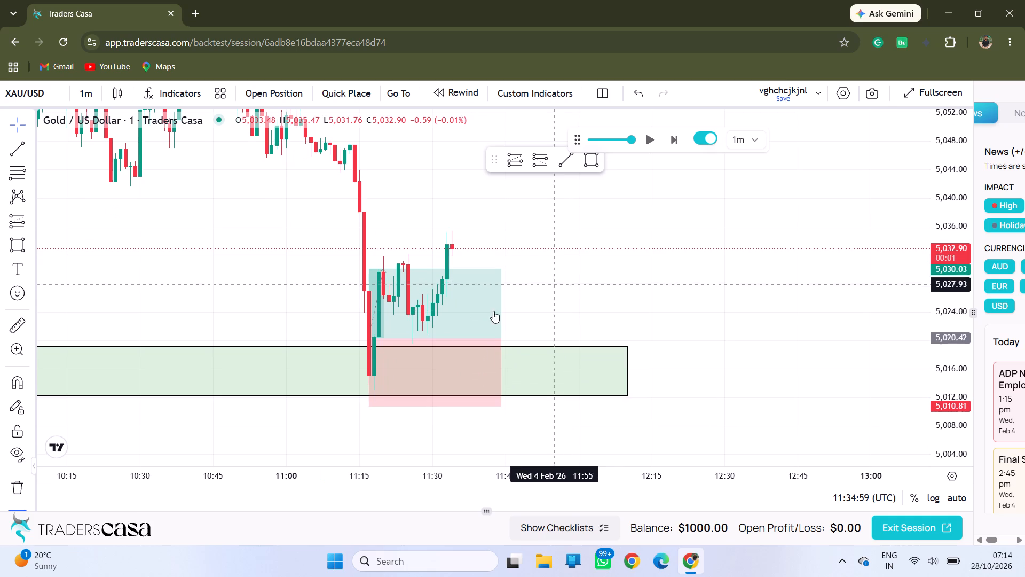
click(555, 281)
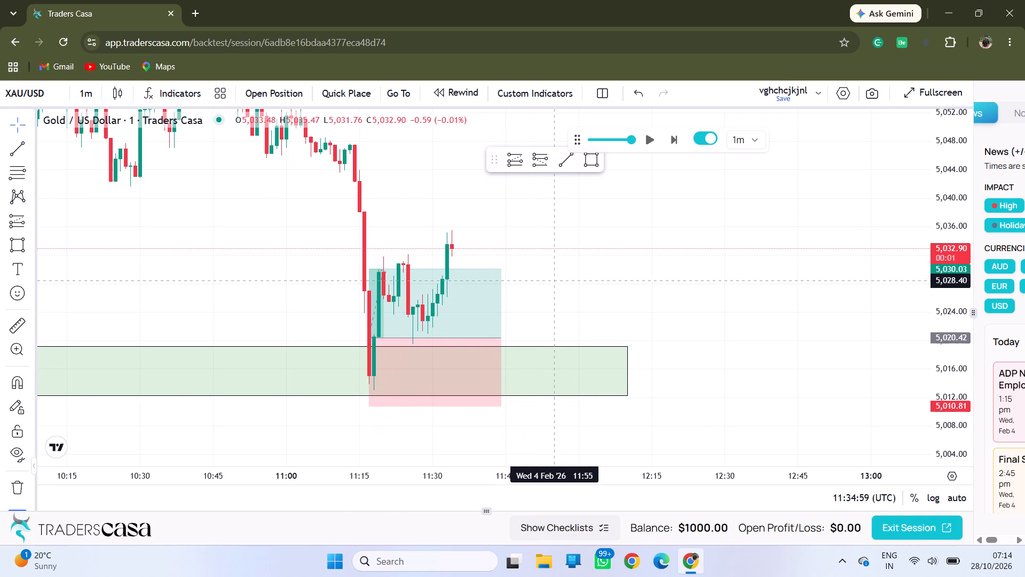
Raise the long position's stop to about 5,012.64, just inside the lower edge of the rectangle zone.
drag(372, 406, 420, 384)
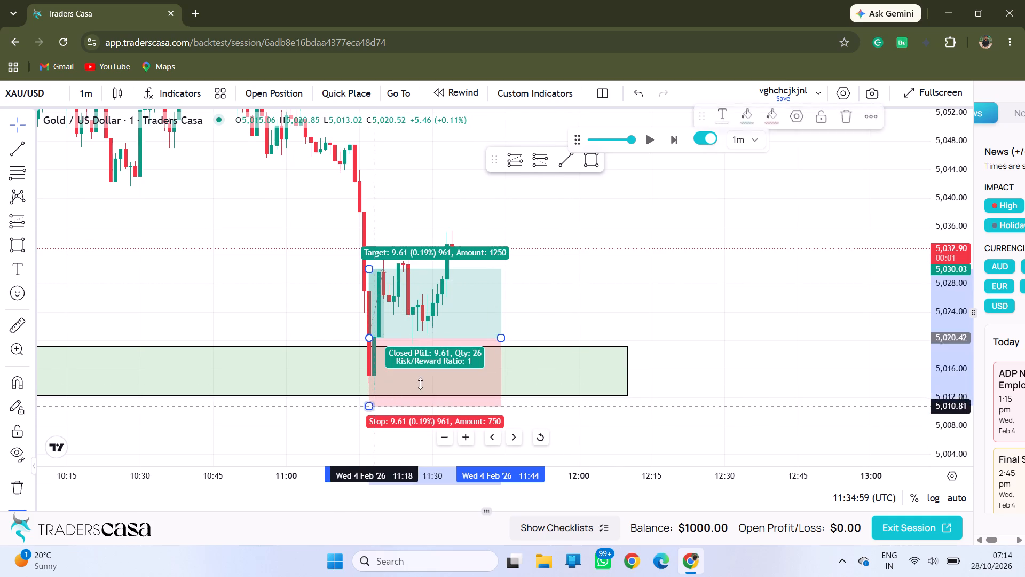
drag(420, 384, 491, 389)
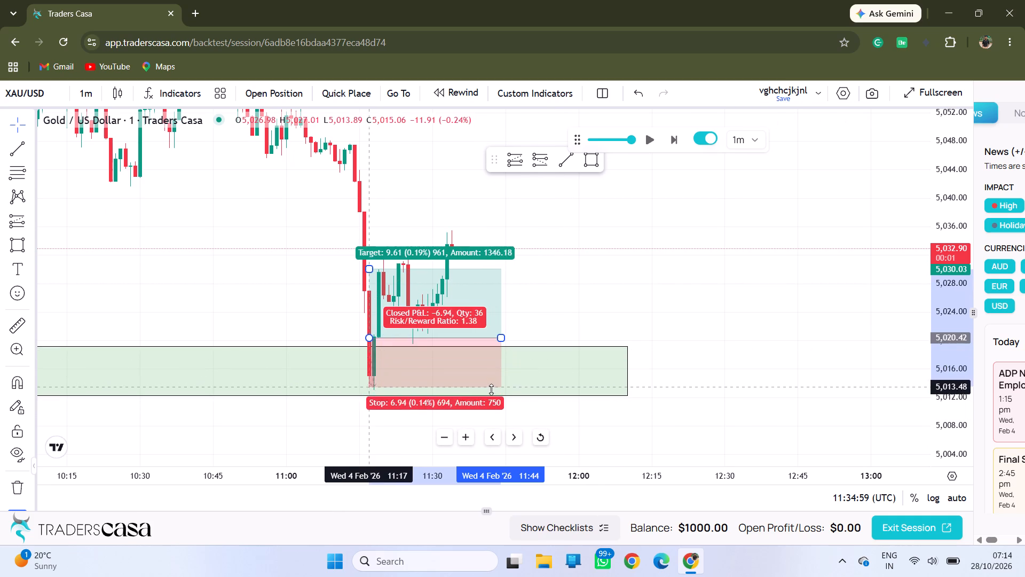
drag(491, 389, 489, 393)
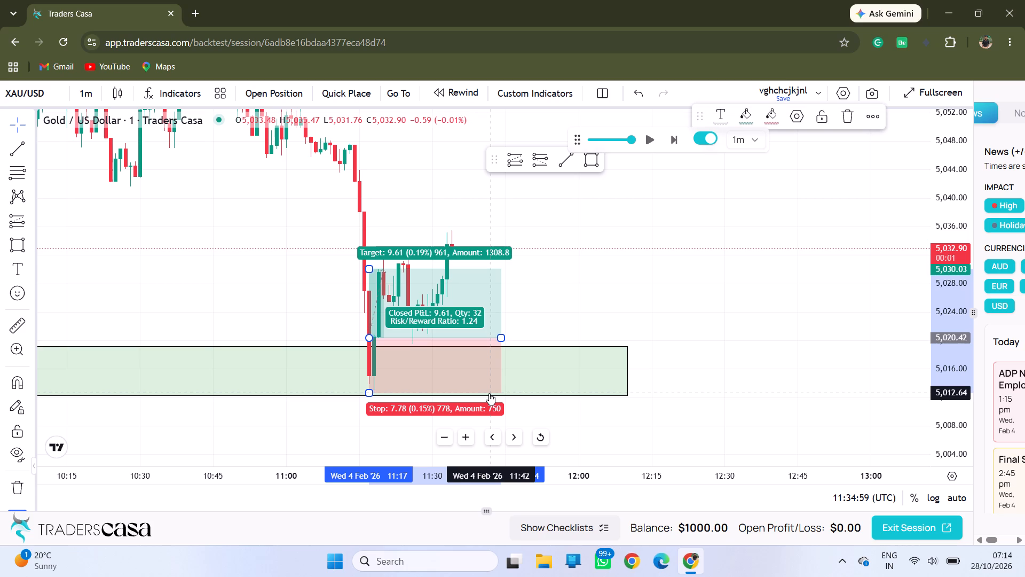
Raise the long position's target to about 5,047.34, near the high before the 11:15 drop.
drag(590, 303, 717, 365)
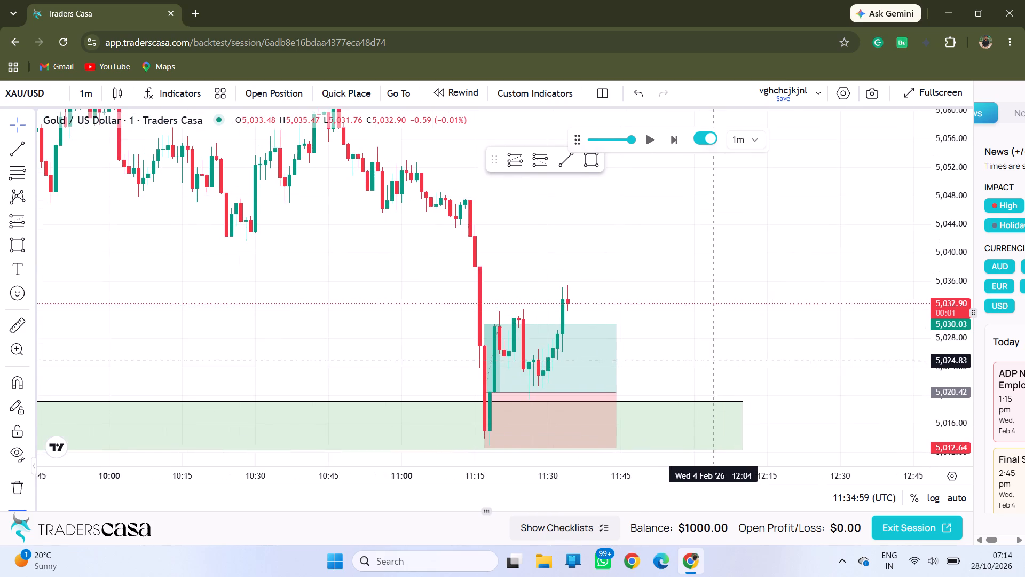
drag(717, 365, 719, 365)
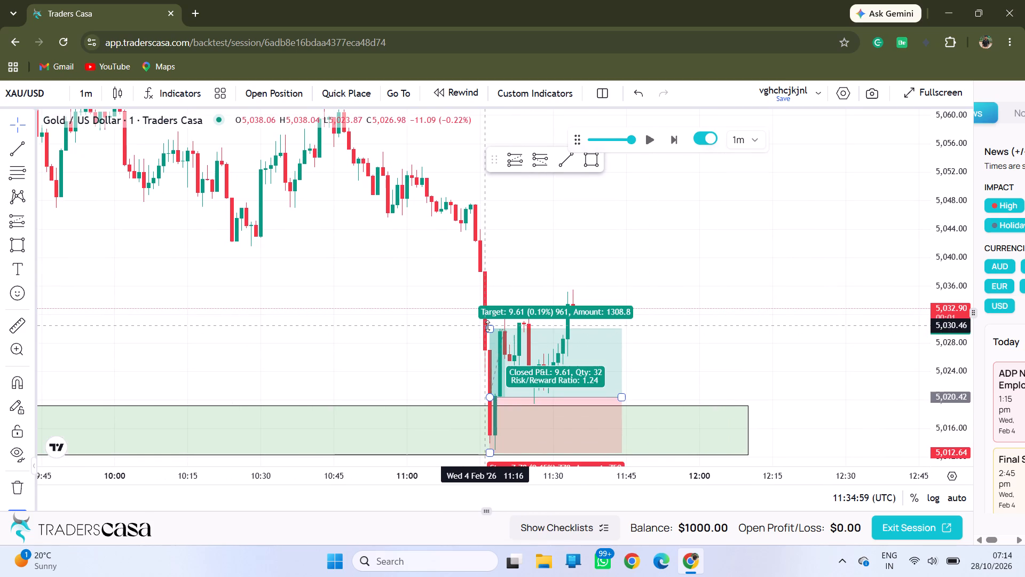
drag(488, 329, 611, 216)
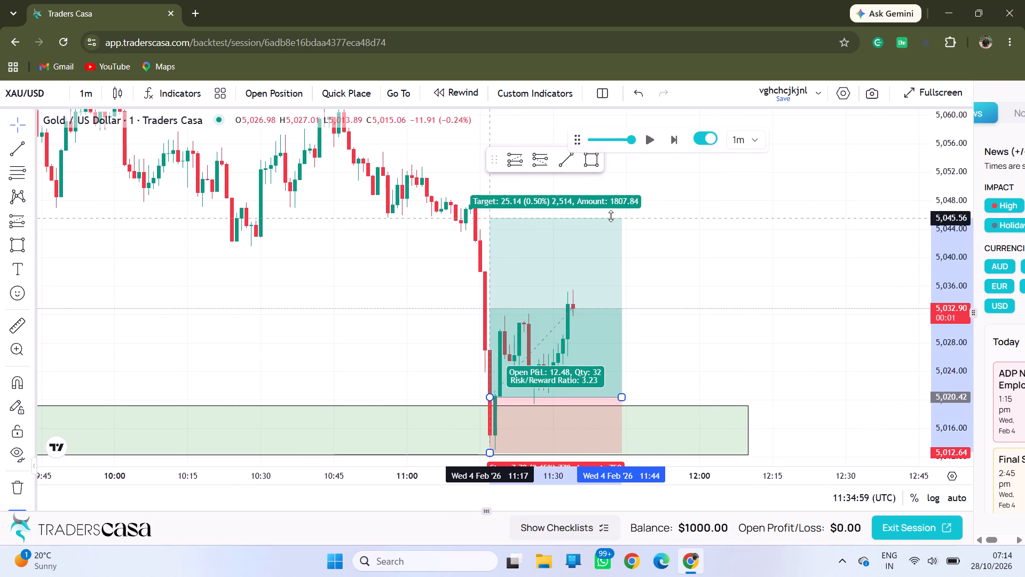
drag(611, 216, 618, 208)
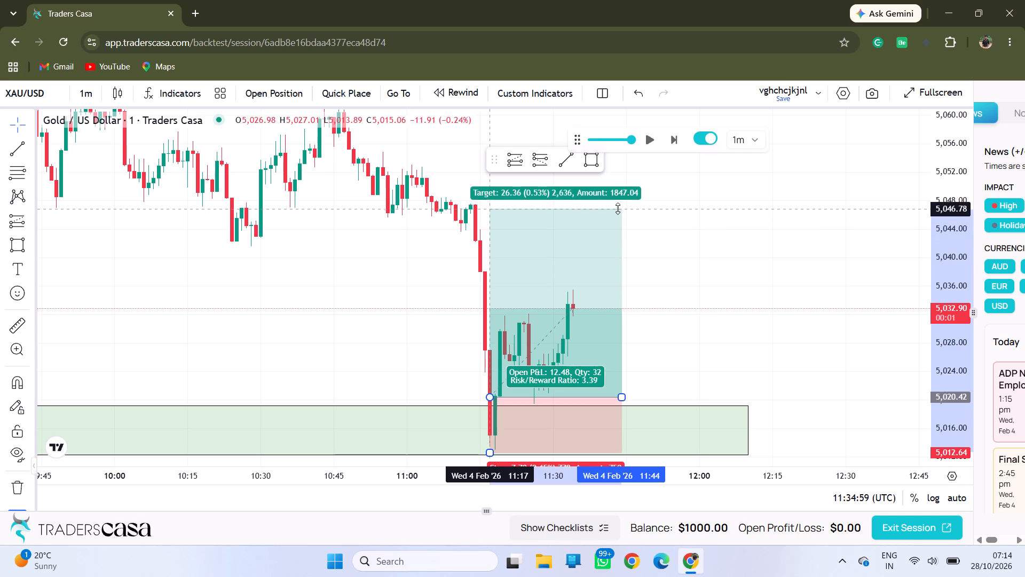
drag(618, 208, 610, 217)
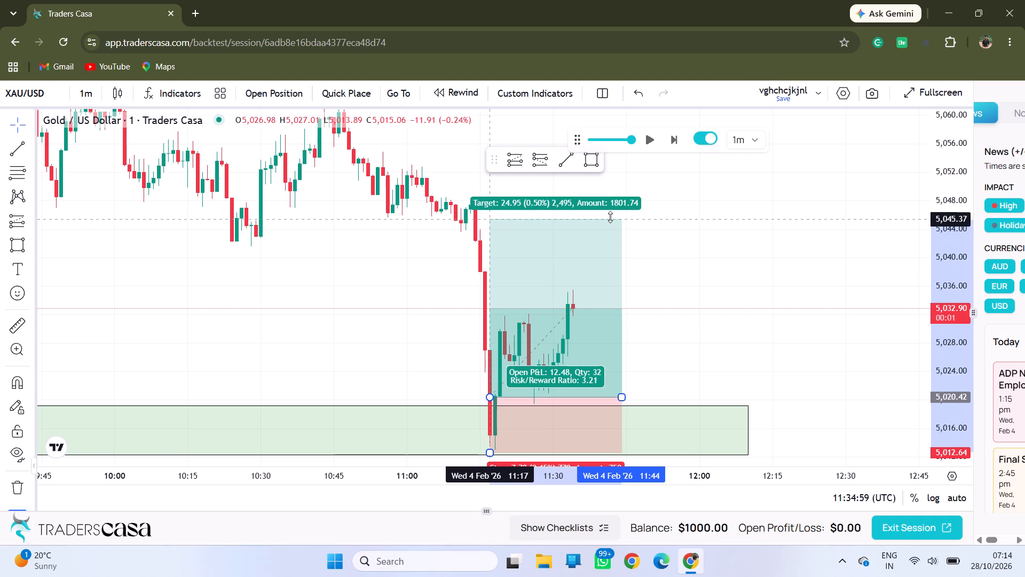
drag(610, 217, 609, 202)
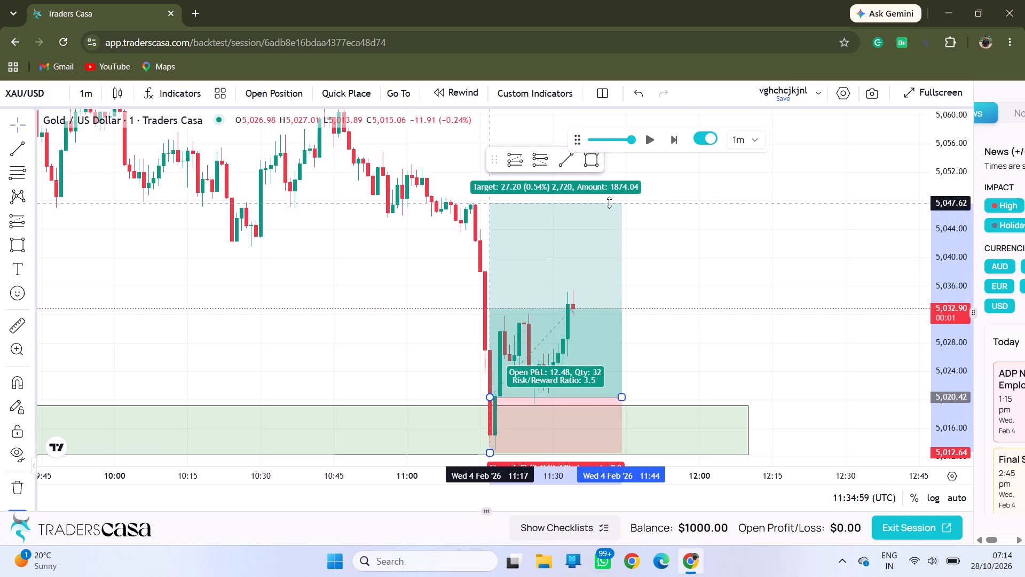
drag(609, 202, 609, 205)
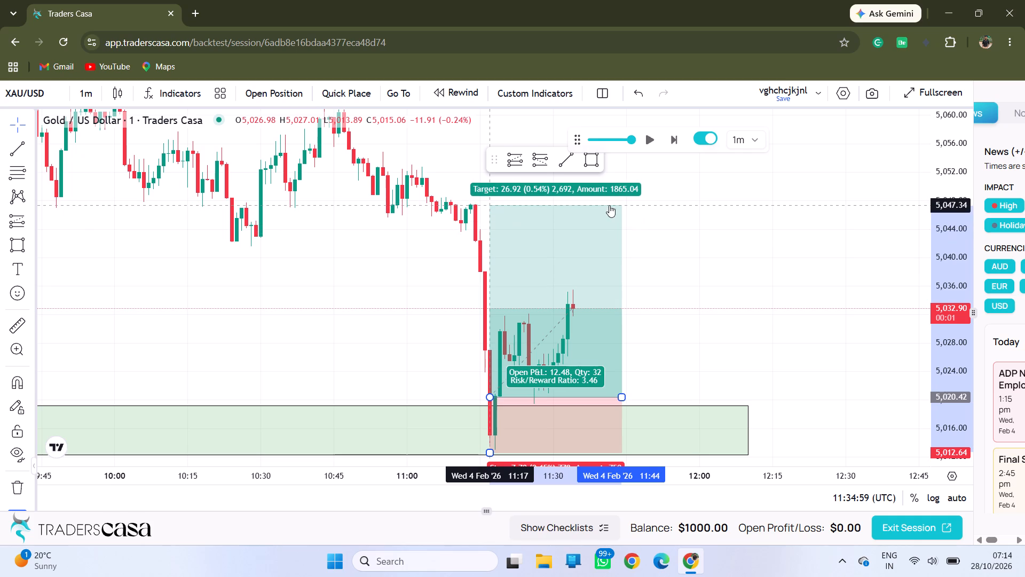
Check the long position against the rectangle zone on the 15-minute timeframe.
click(89, 84)
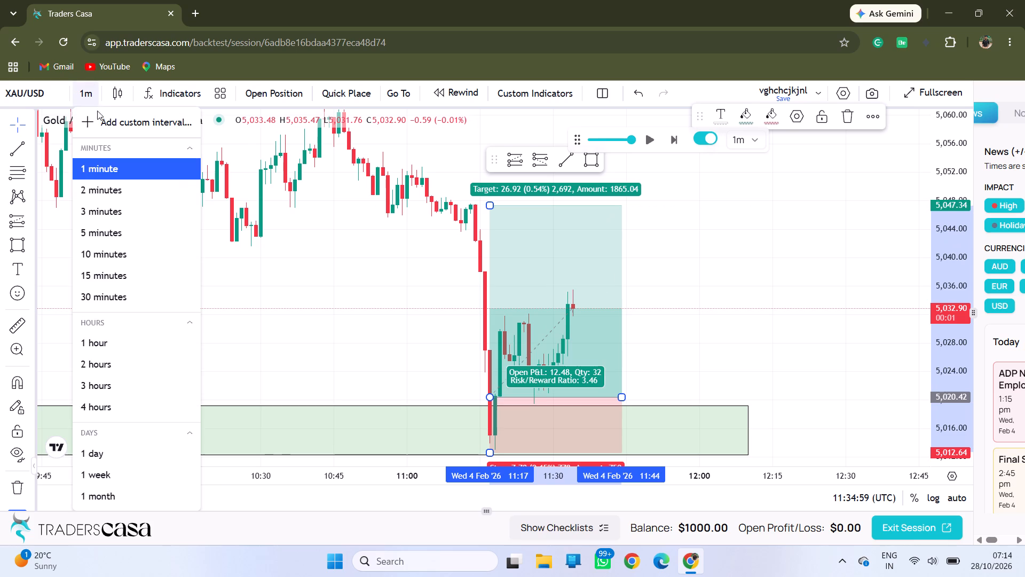
click(123, 274)
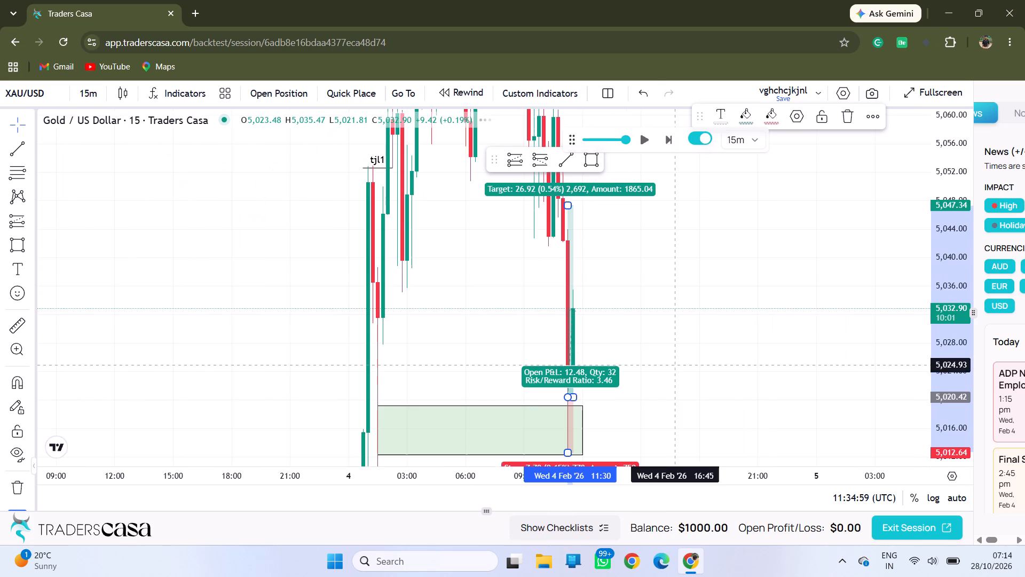
drag(678, 365, 679, 272)
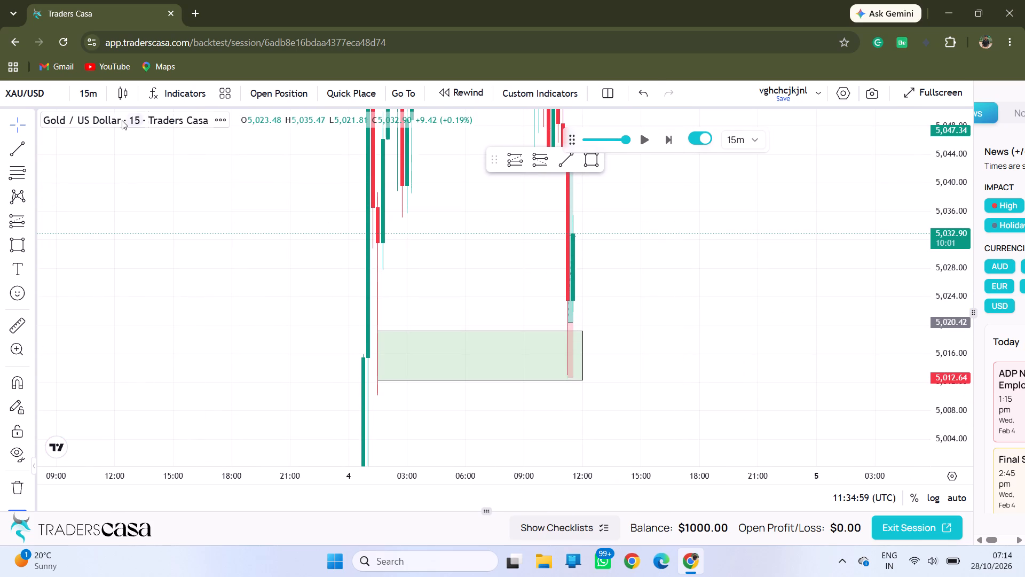
On the 5-minute timeframe, lower the long position's target to about 5,041.71, near the open of the 11:15 candle.
click(84, 96)
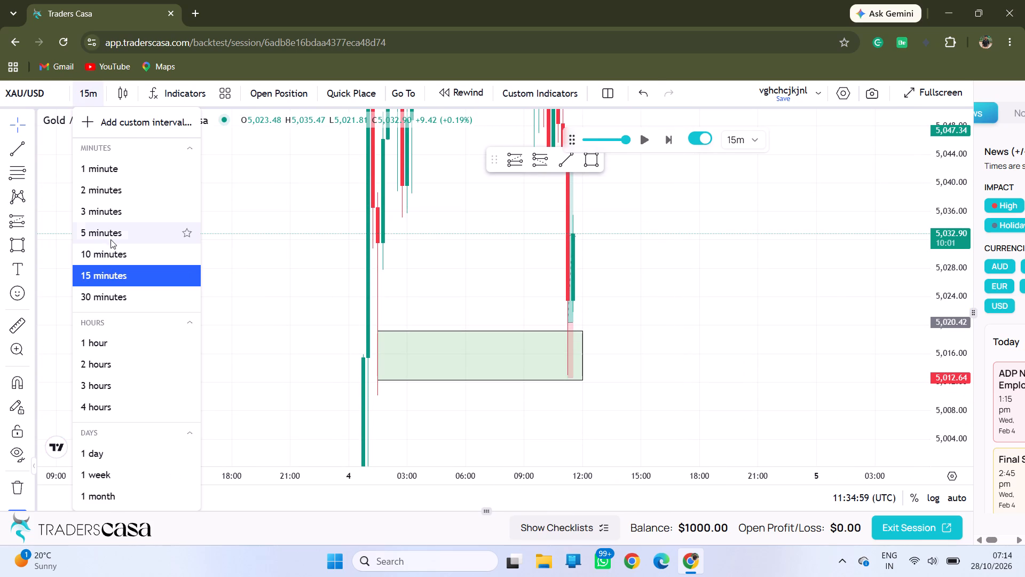
click(111, 238)
drag(319, 295, 666, 262)
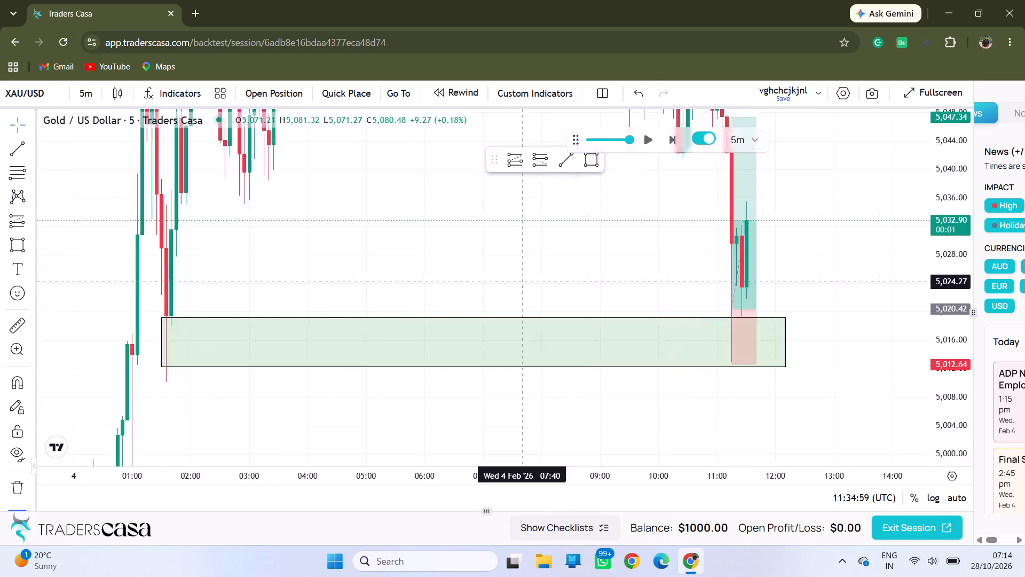
drag(666, 262, 727, 242)
drag(675, 244, 533, 260)
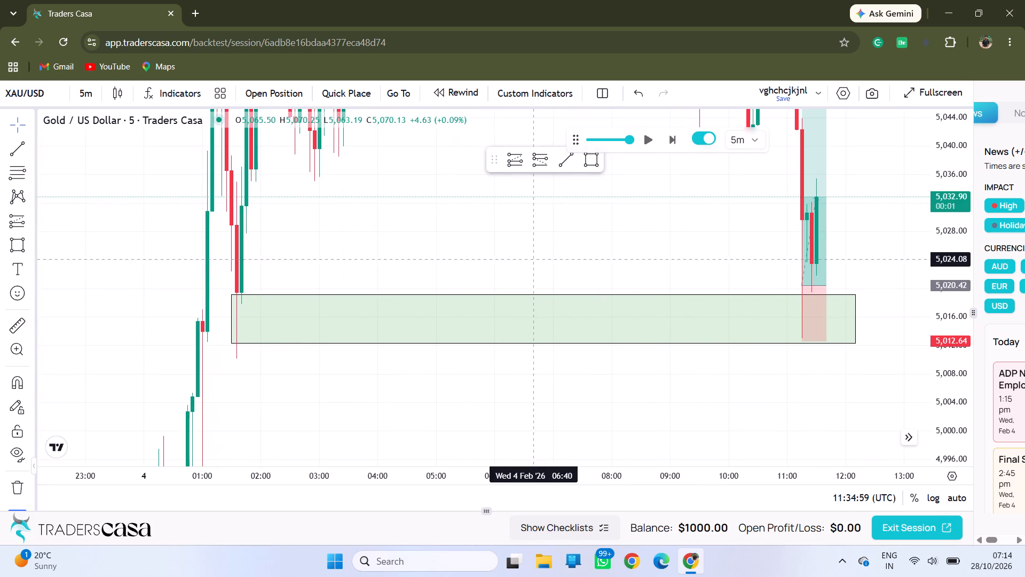
drag(533, 260, 413, 262)
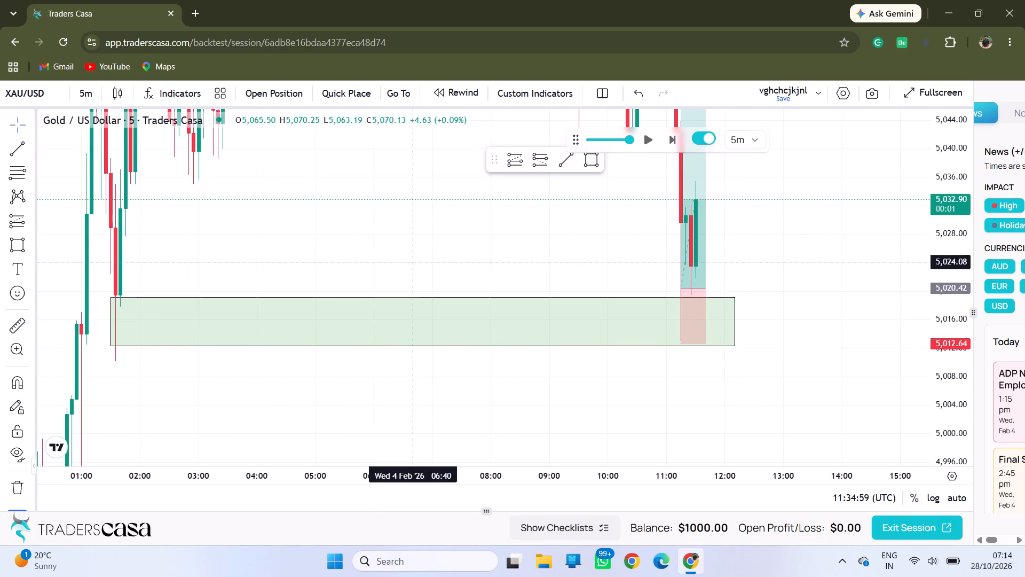
drag(777, 245, 597, 387)
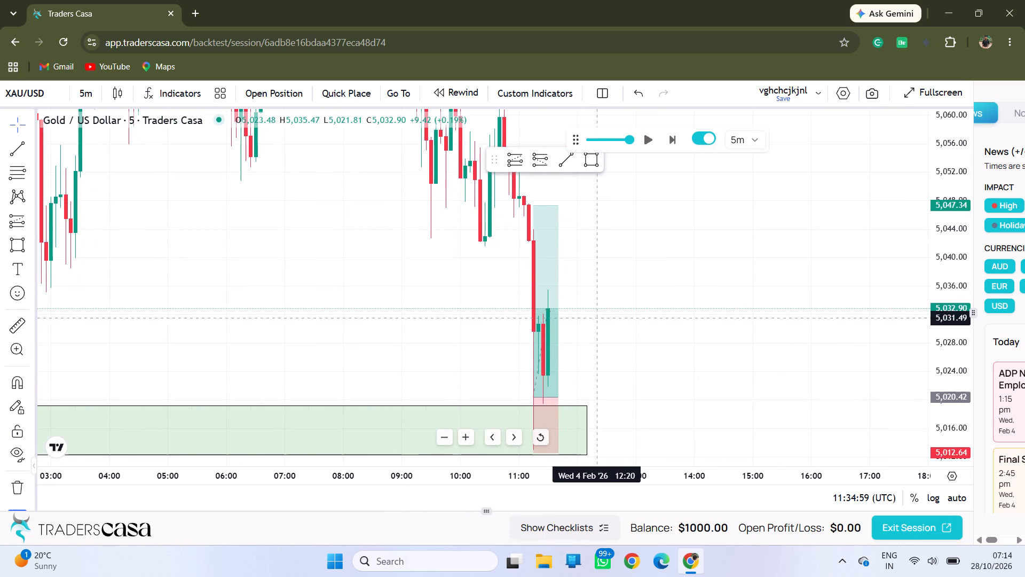
drag(531, 206, 585, 266)
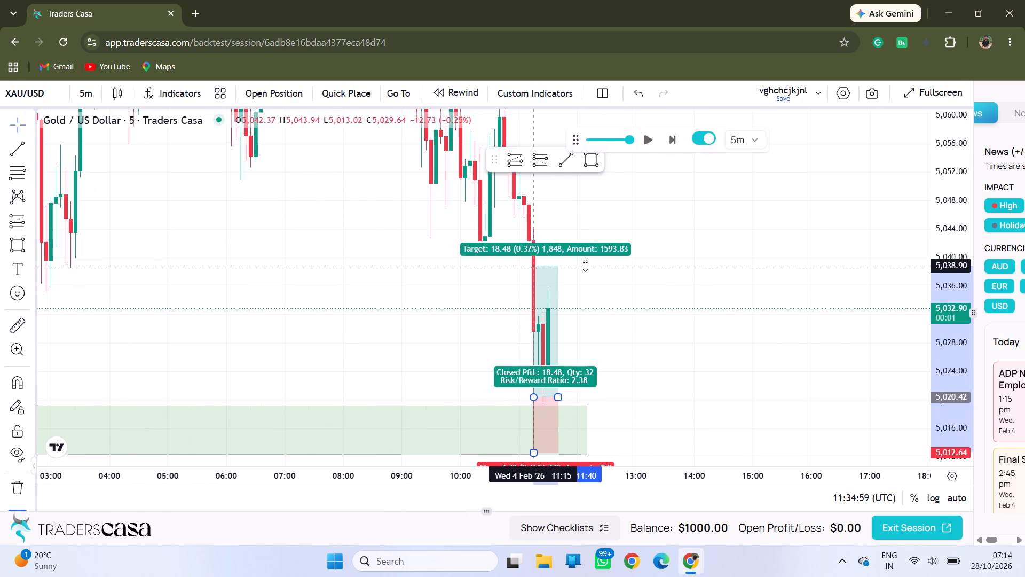
drag(585, 266, 613, 239)
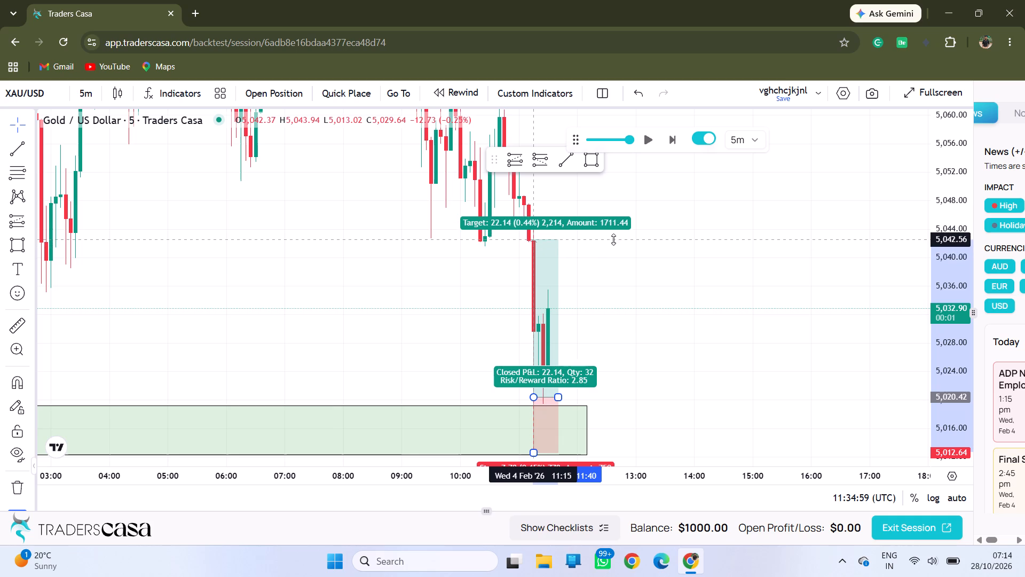
drag(613, 239, 613, 245)
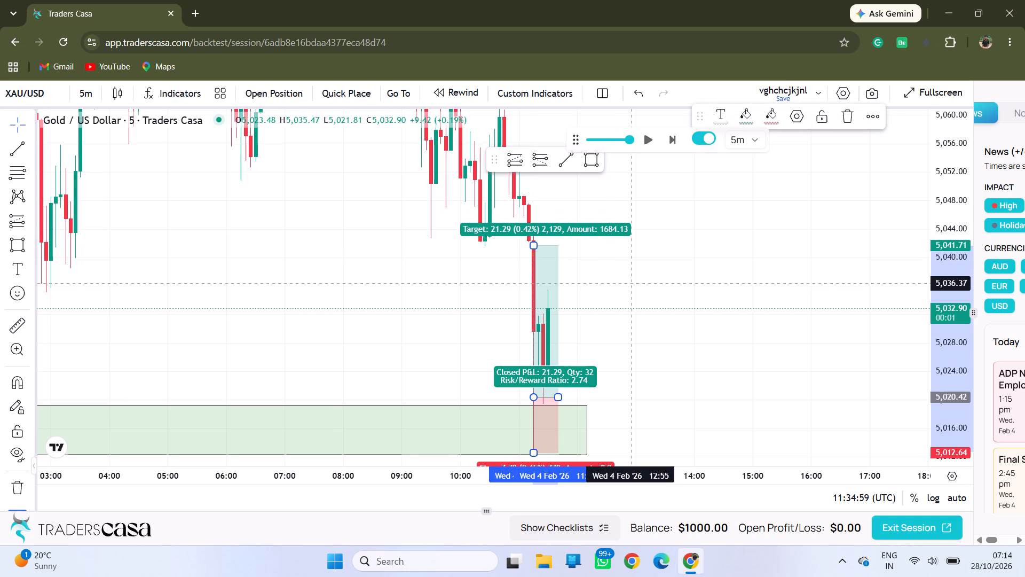
click(631, 284)
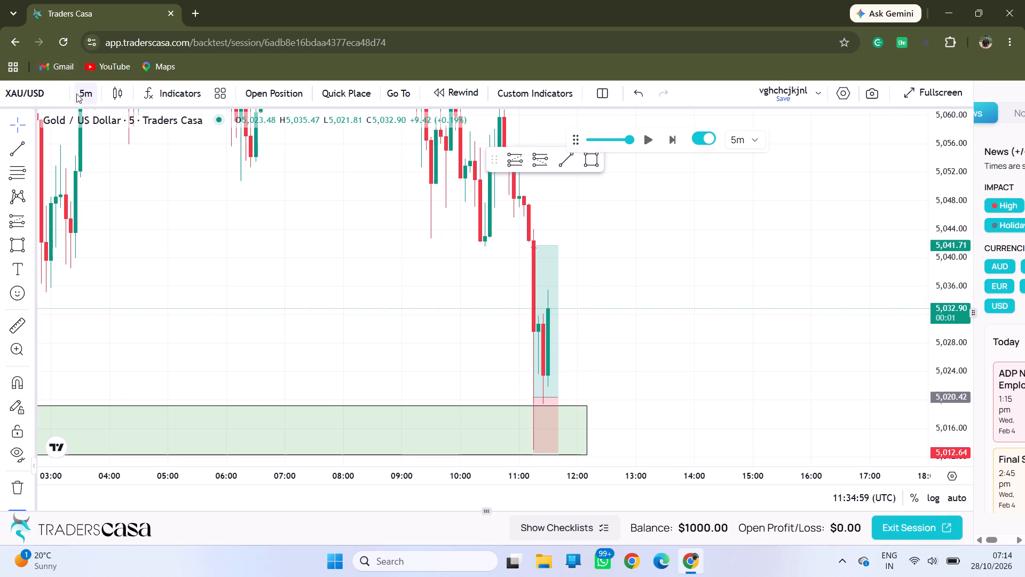
Switch the chart back to the 1-minute timeframe with the long position in view.
click(88, 93)
click(110, 167)
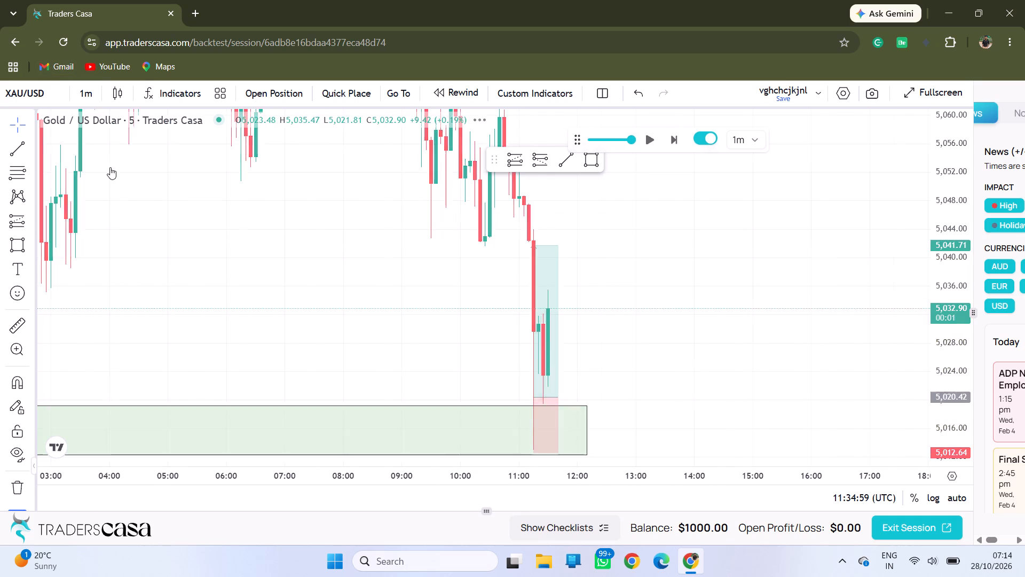
drag(636, 324, 622, 308)
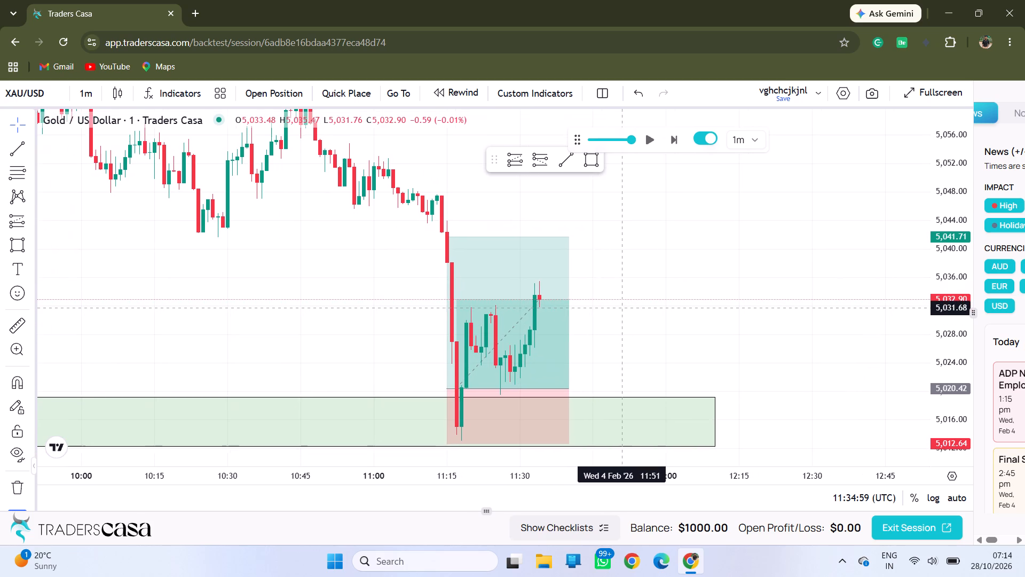
Replay price on the 1-minute chart from 11:34 to about 11:57, past the long position's target.
click(646, 136)
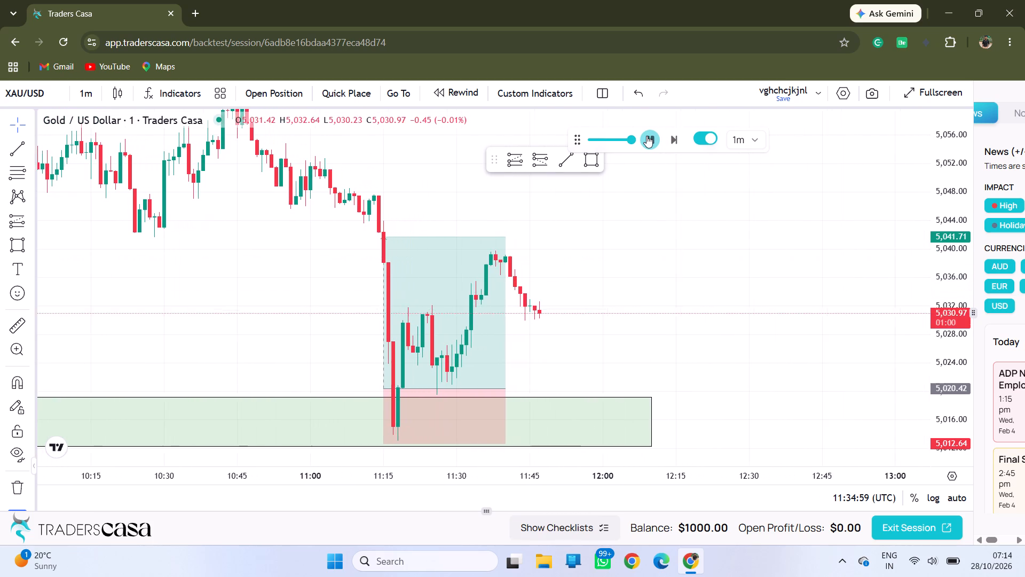
click(646, 136)
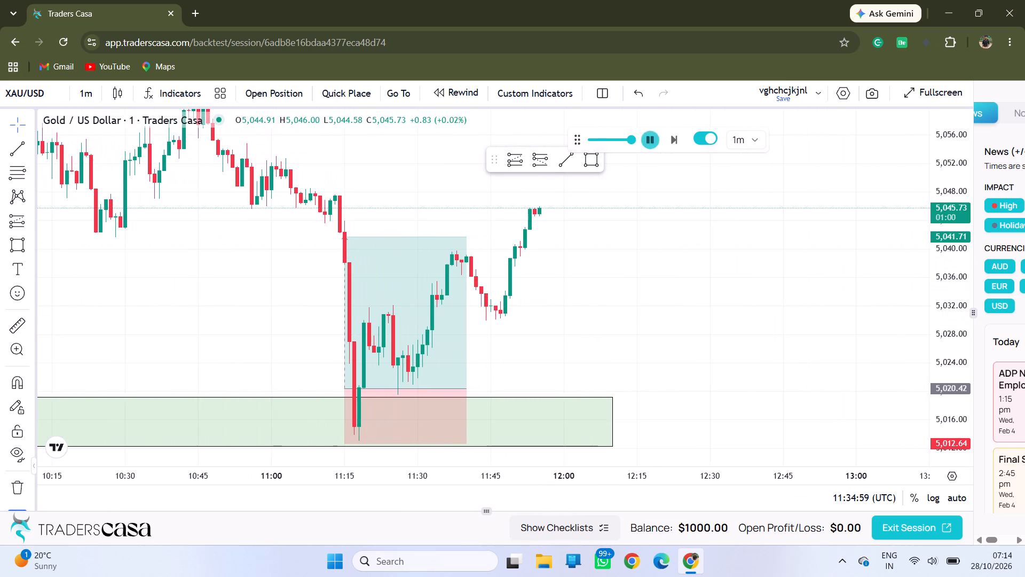
Extend the long position's end time to 11:52, where price reaches its target.
drag(464, 388, 466, 388)
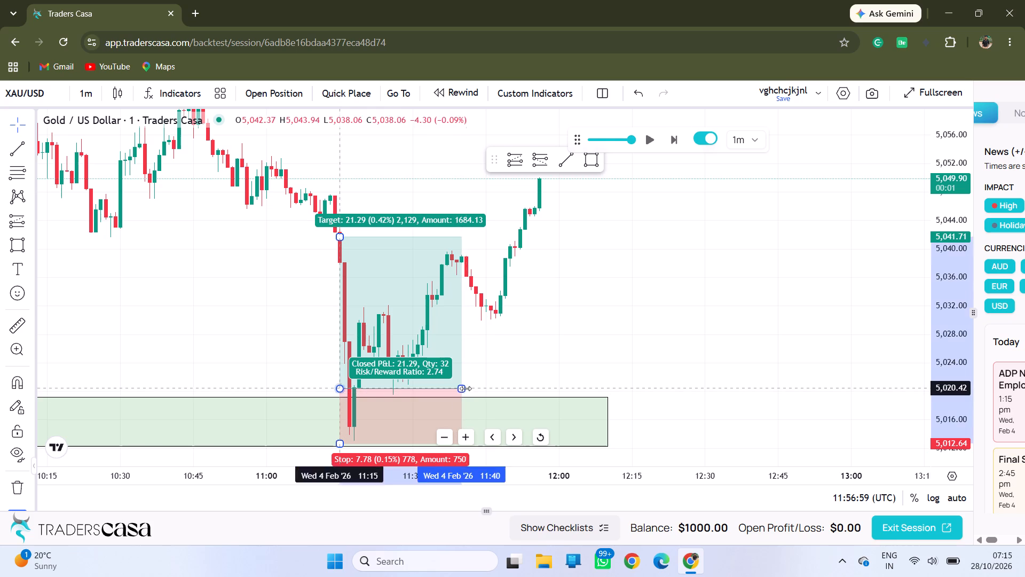
drag(466, 388, 518, 388)
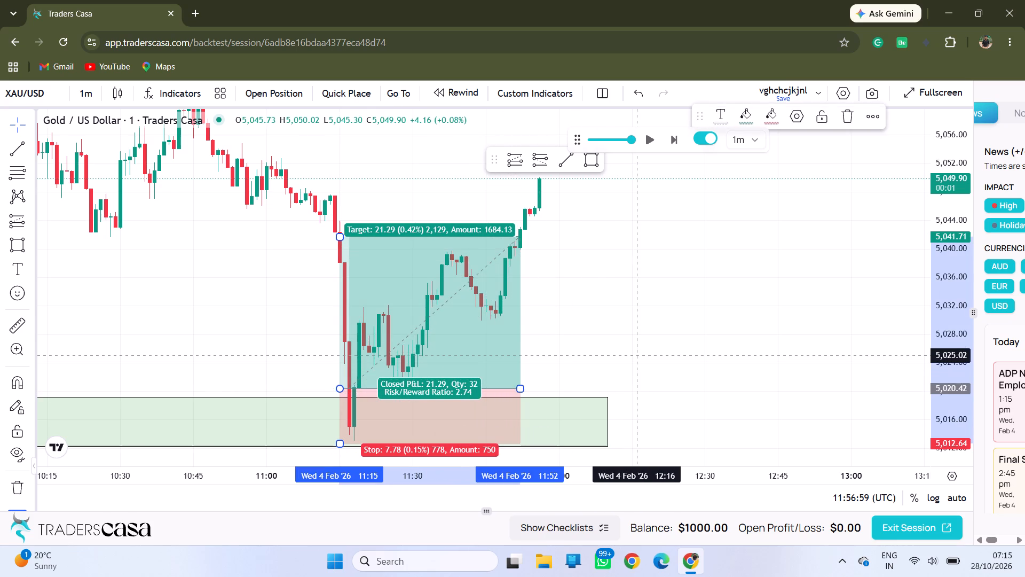
Switch the chart to the 15-minute timeframe and examine the swings around the green zone and the long position.
drag(626, 350, 736, 332)
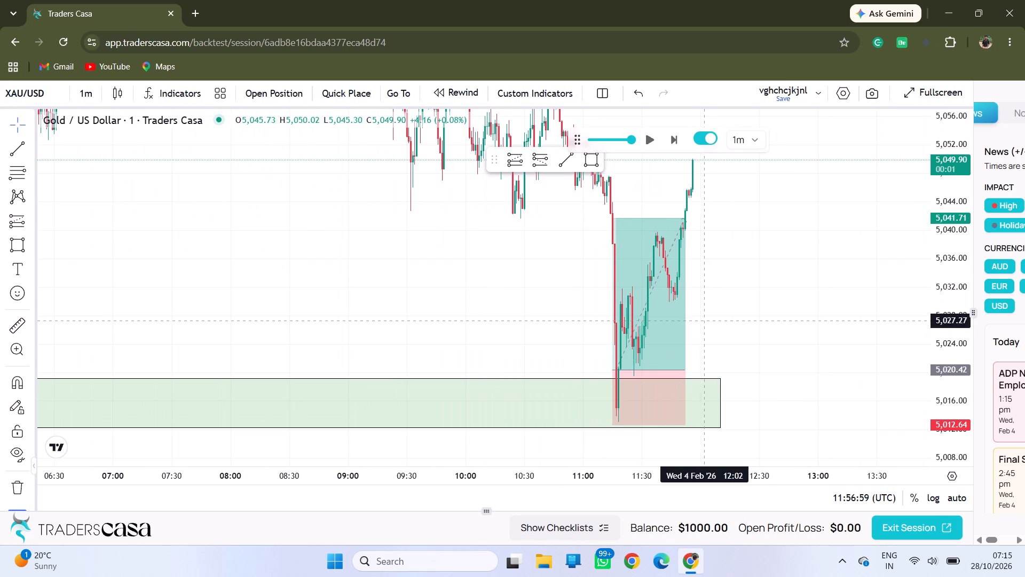
click(84, 96)
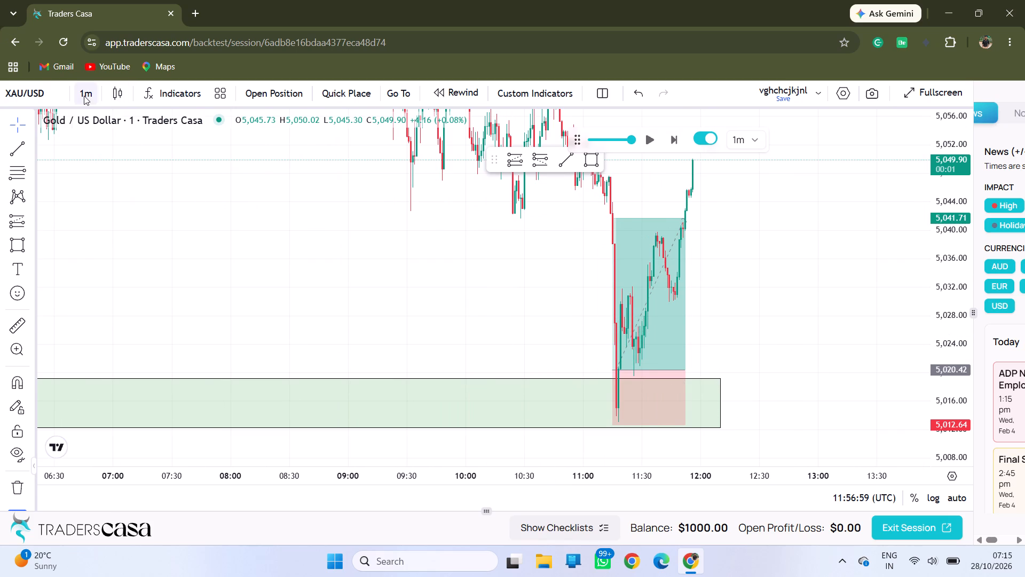
click(106, 279)
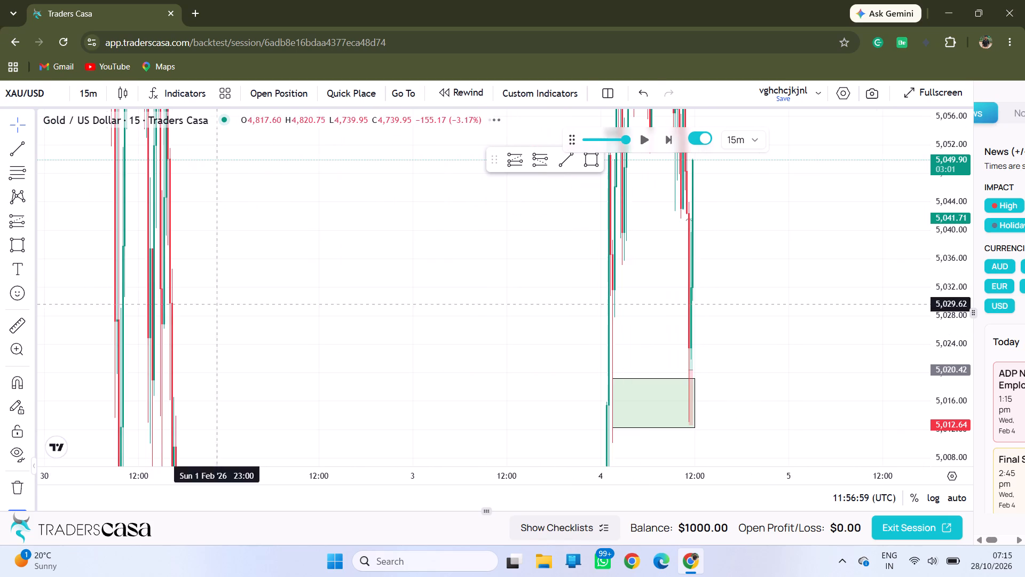
drag(953, 245, 966, 493)
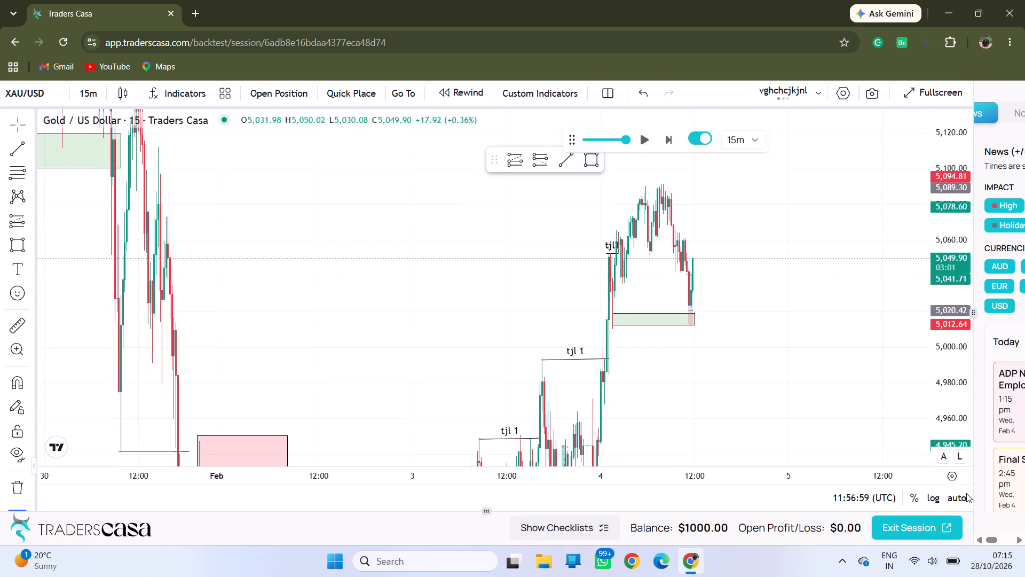
drag(966, 493, 969, 506)
drag(826, 373, 695, 367)
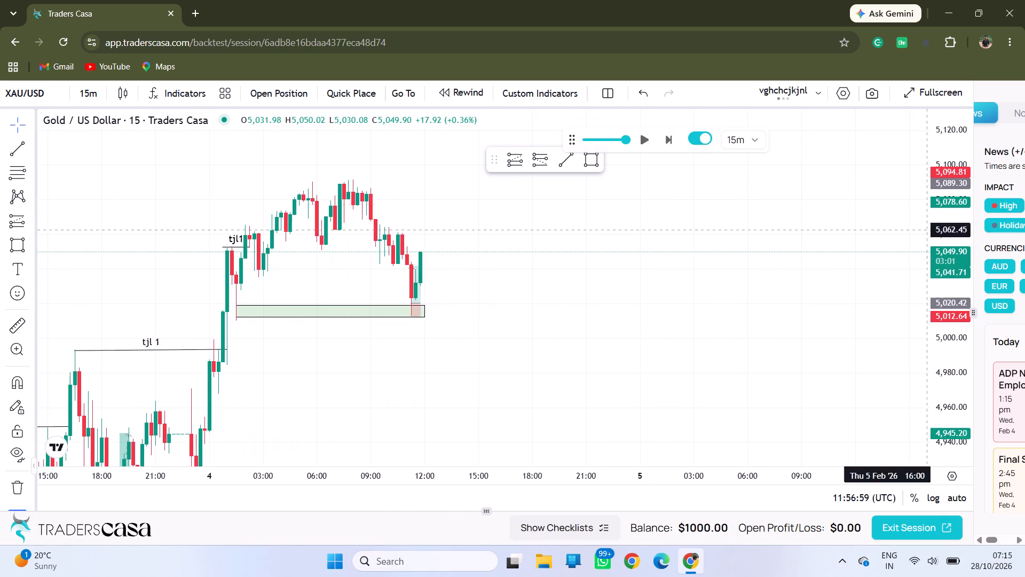
drag(575, 347, 706, 283)
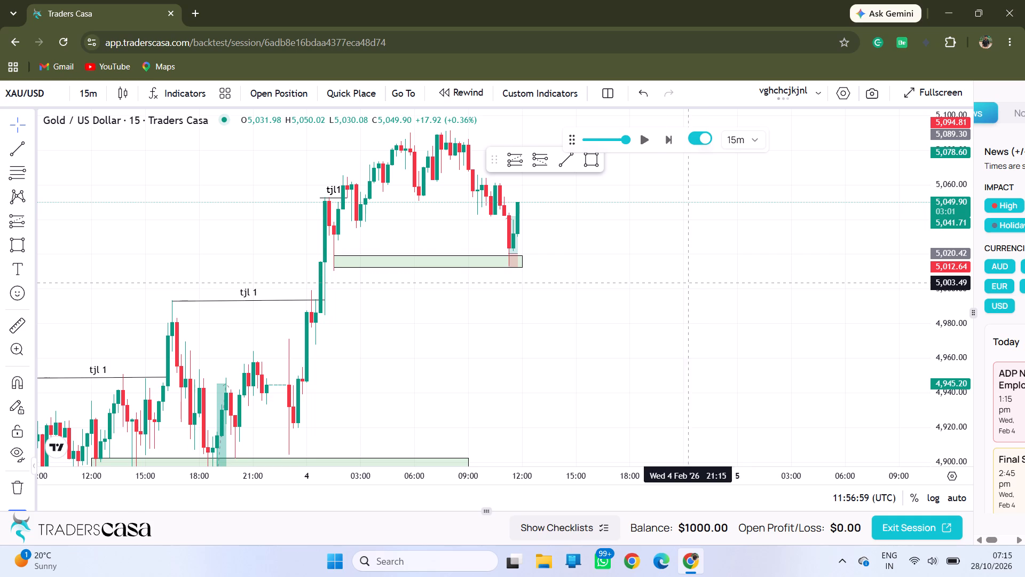
drag(616, 245, 617, 340)
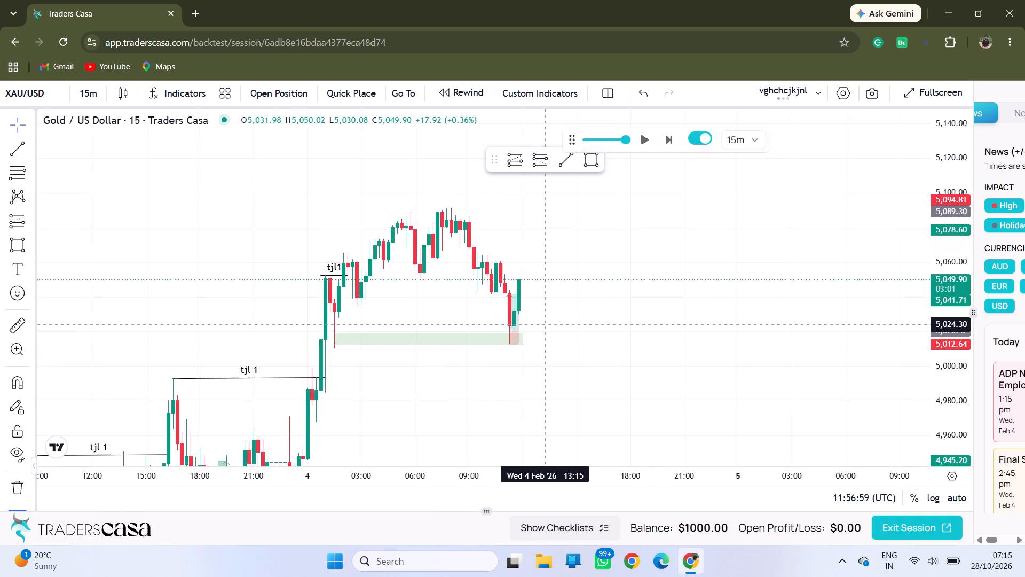
drag(545, 324, 583, 320)
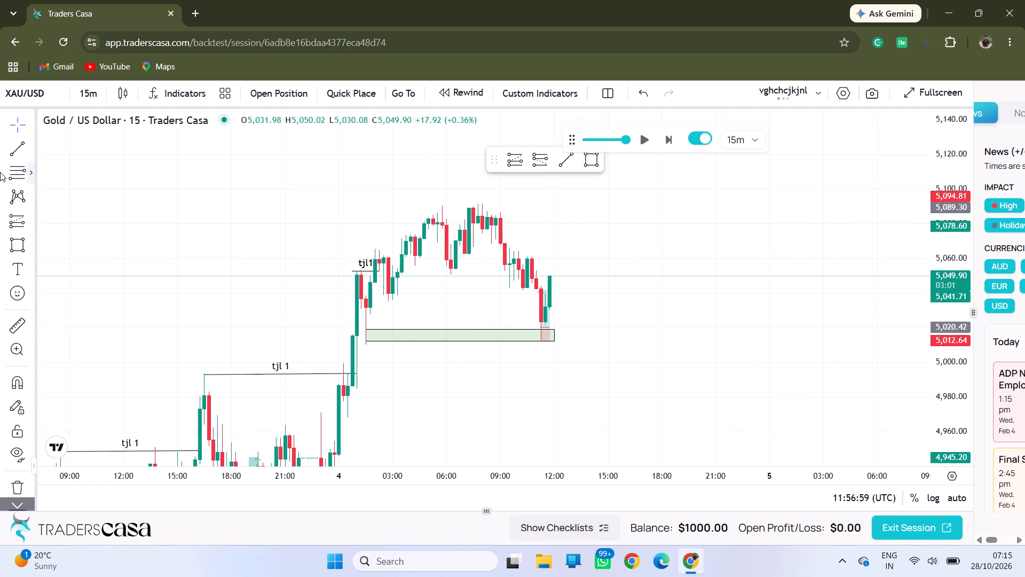
Draw a horizontal trend line at about 5,065.54 from the 02:00 high to 03:45 and label it "tjl 1".
click(13, 155)
click(375, 249)
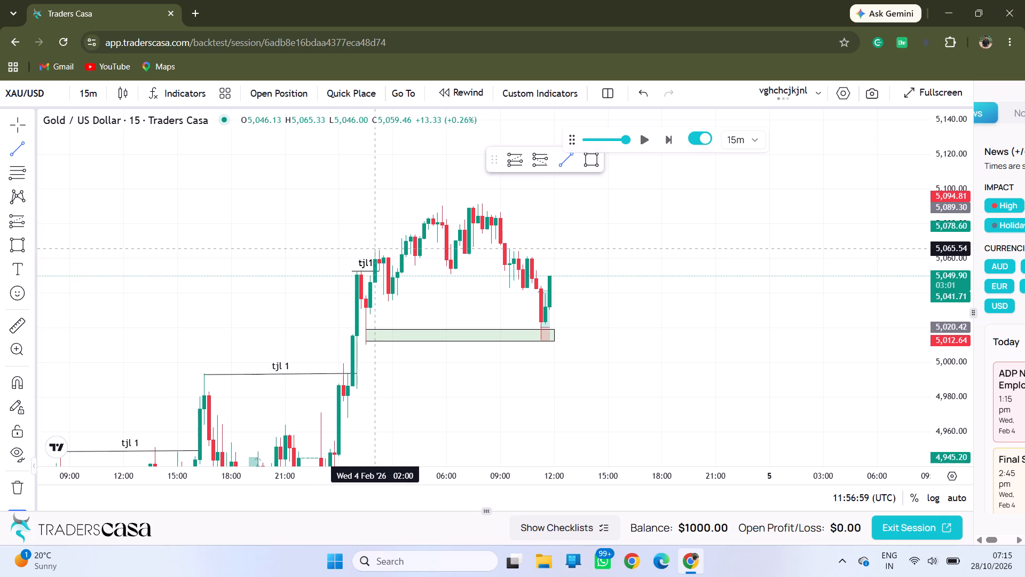
click(405, 250)
click(405, 250)
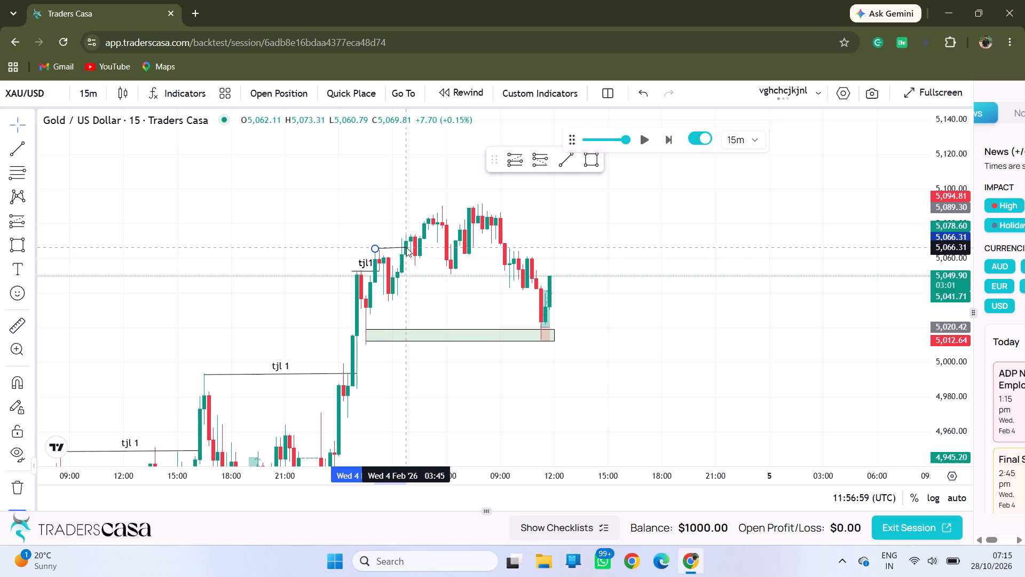
click(406, 249)
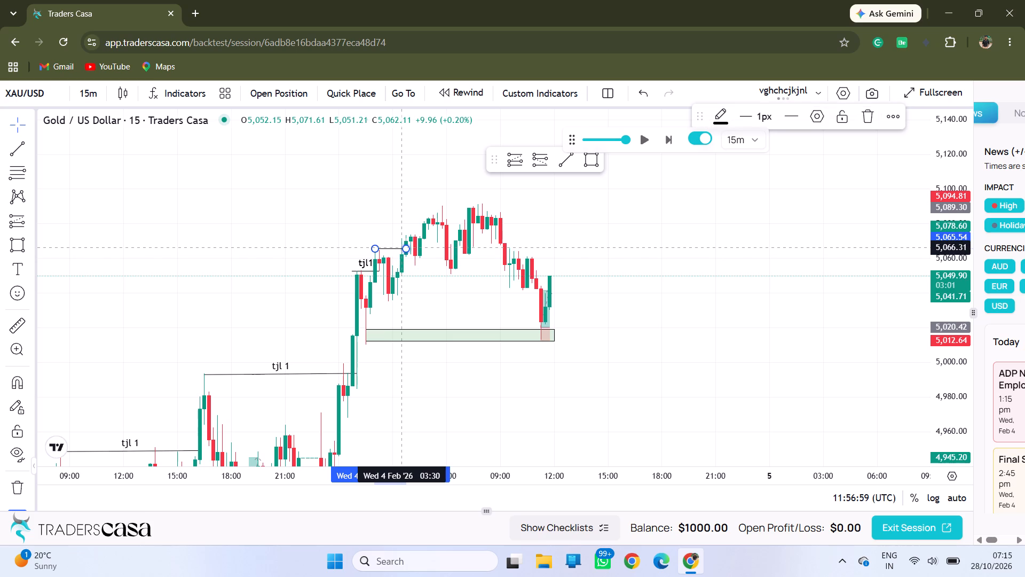
click(388, 242)
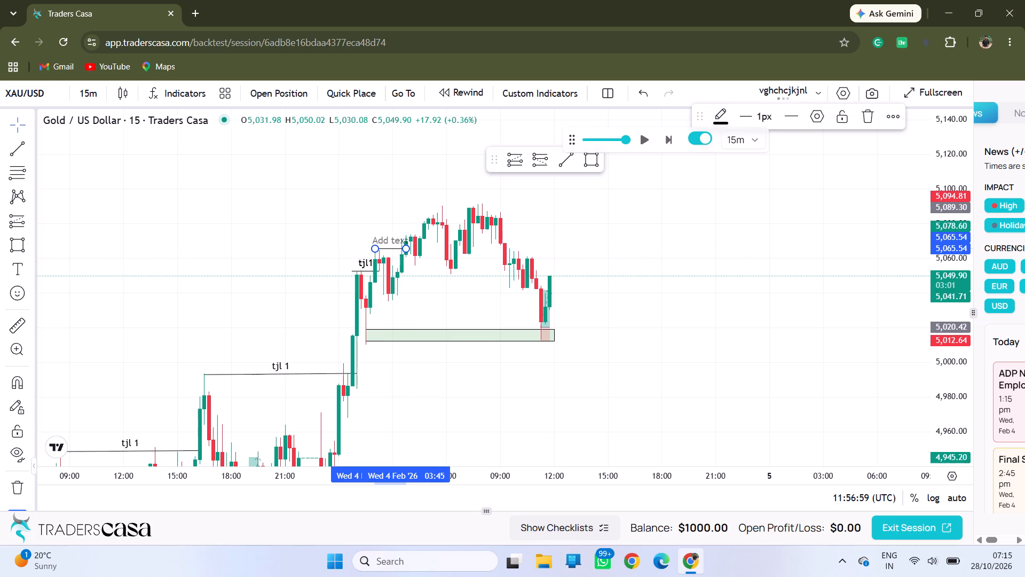
key(t)
text(jlk)
key(BackSpace)
key(space)
text(1)
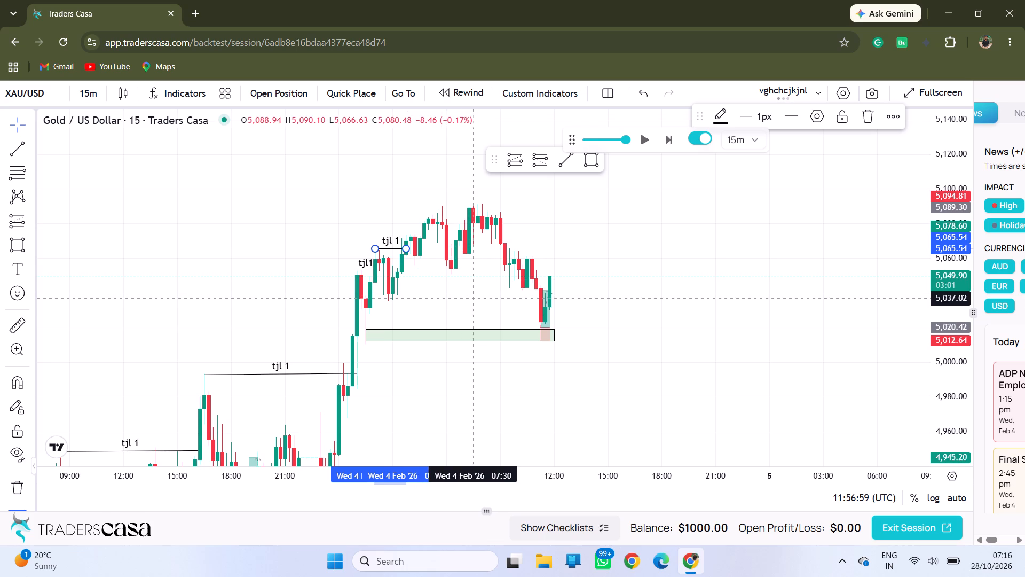
click(475, 298)
Draw a rectangle zone from 09:15 to 16:30 between about 5,064.00 and 5,059.76, above the latest drop.
drag(450, 301, 454, 340)
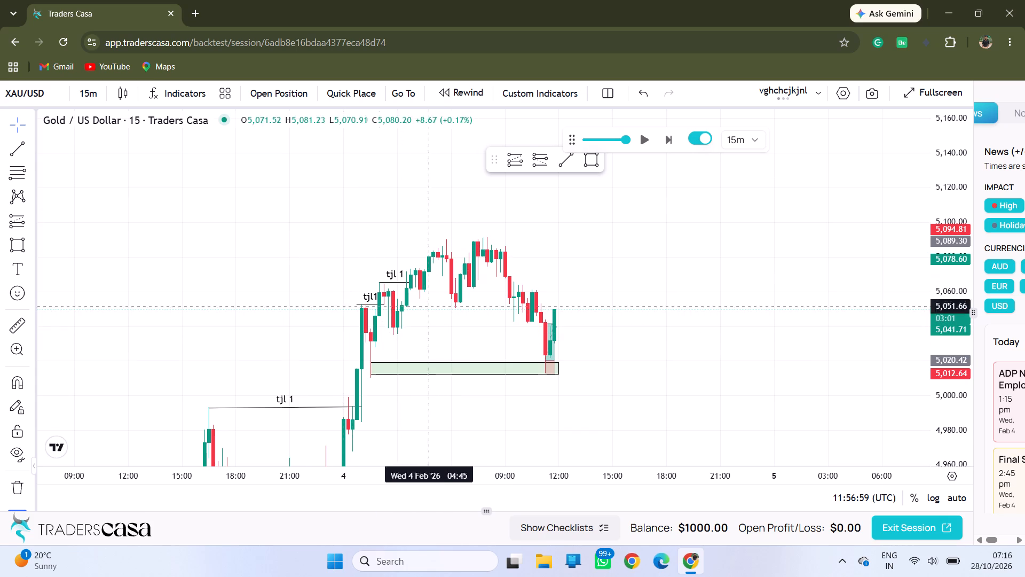
drag(595, 269, 537, 263)
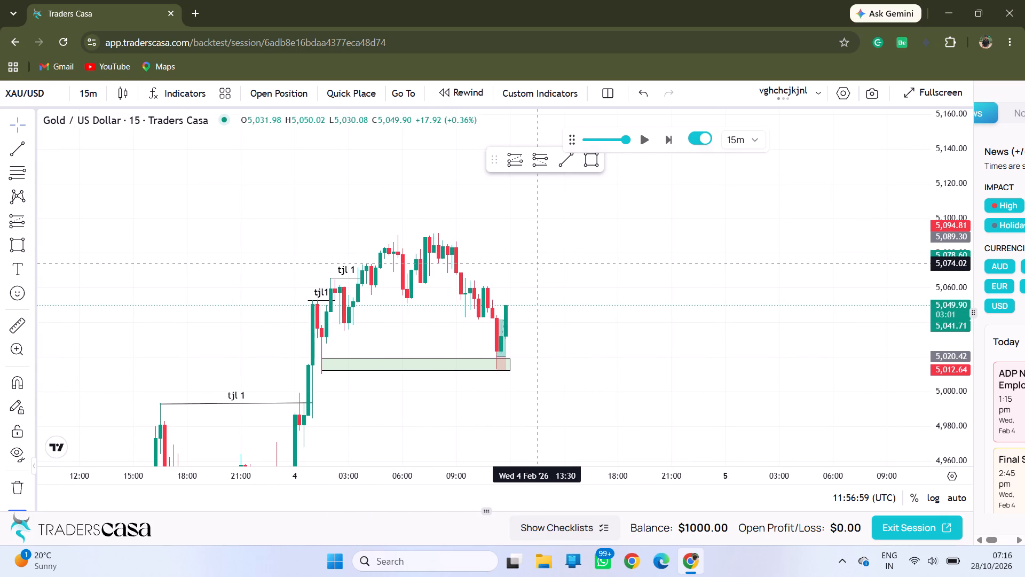
click(12, 247)
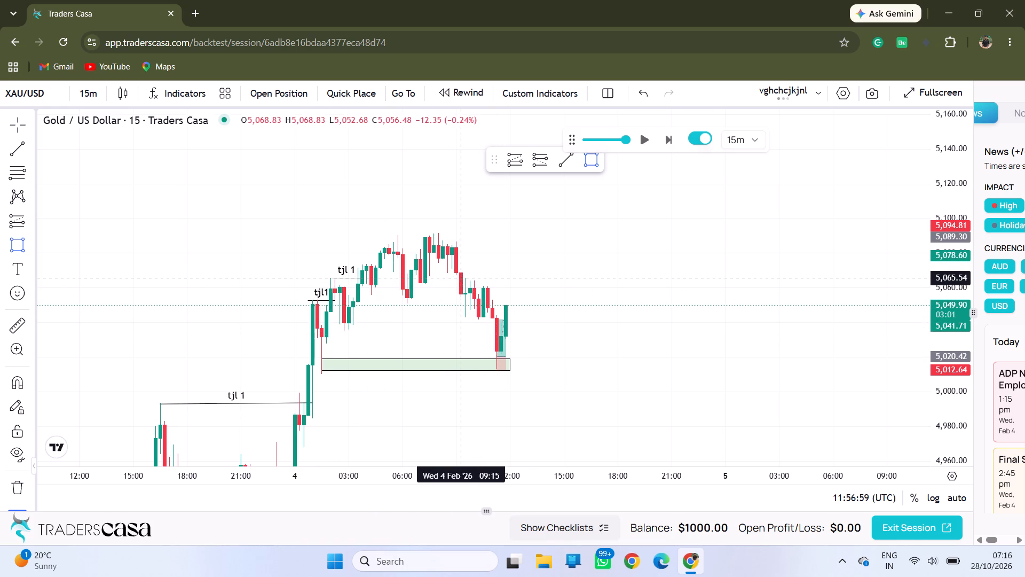
drag(459, 278, 587, 289)
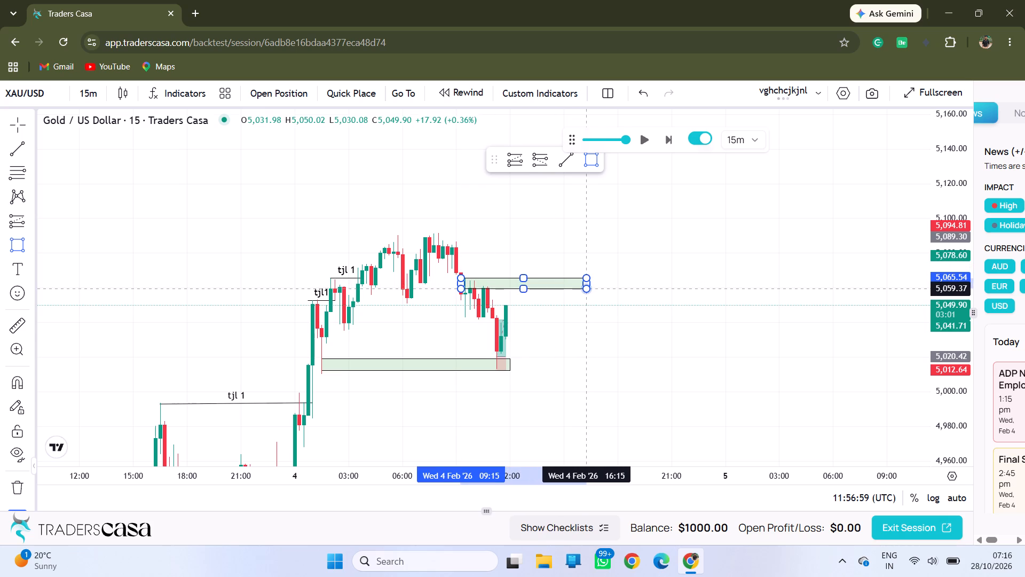
drag(587, 289, 589, 288)
click(589, 288)
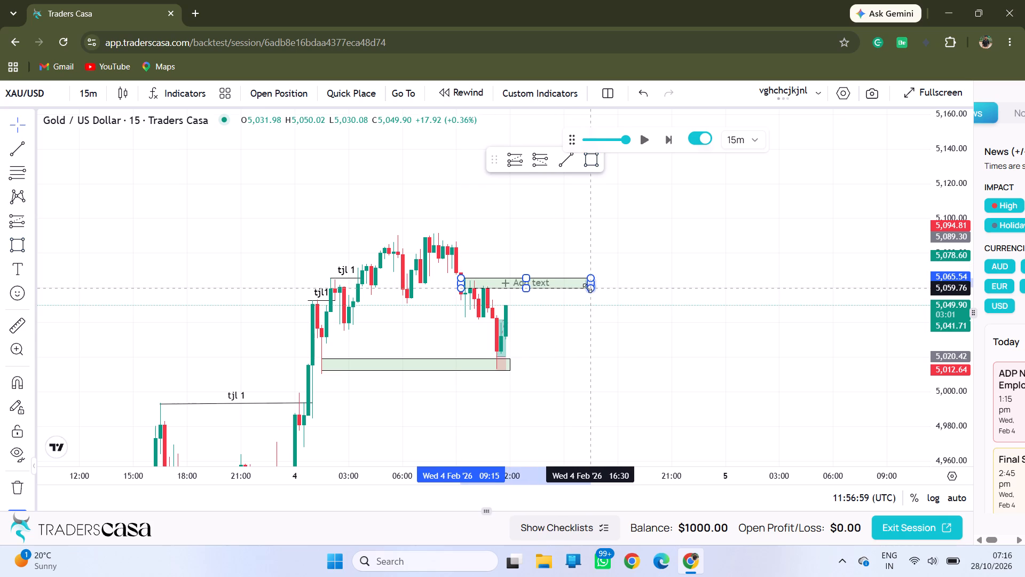
drag(523, 279, 541, 275)
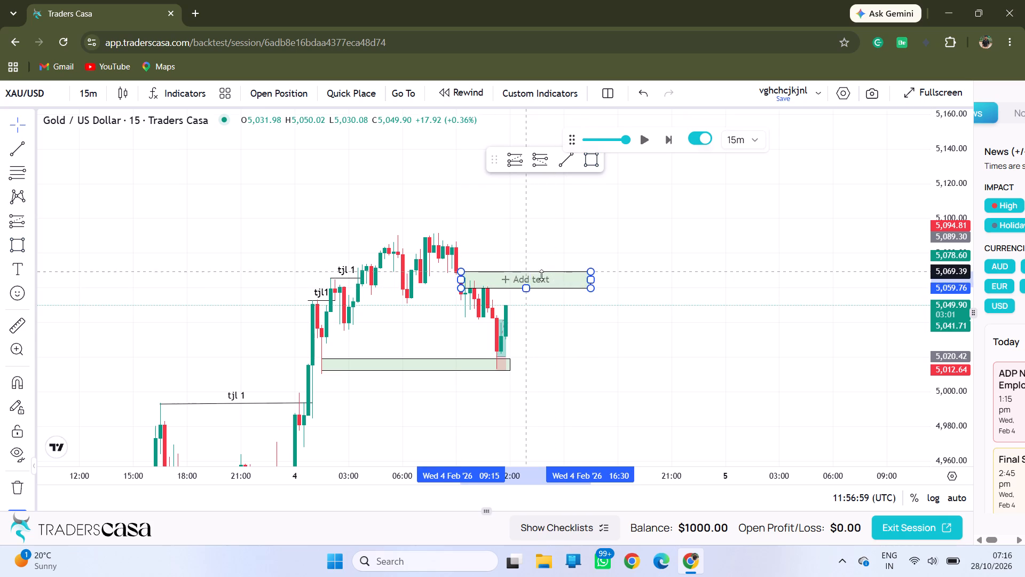
drag(541, 275, 547, 279)
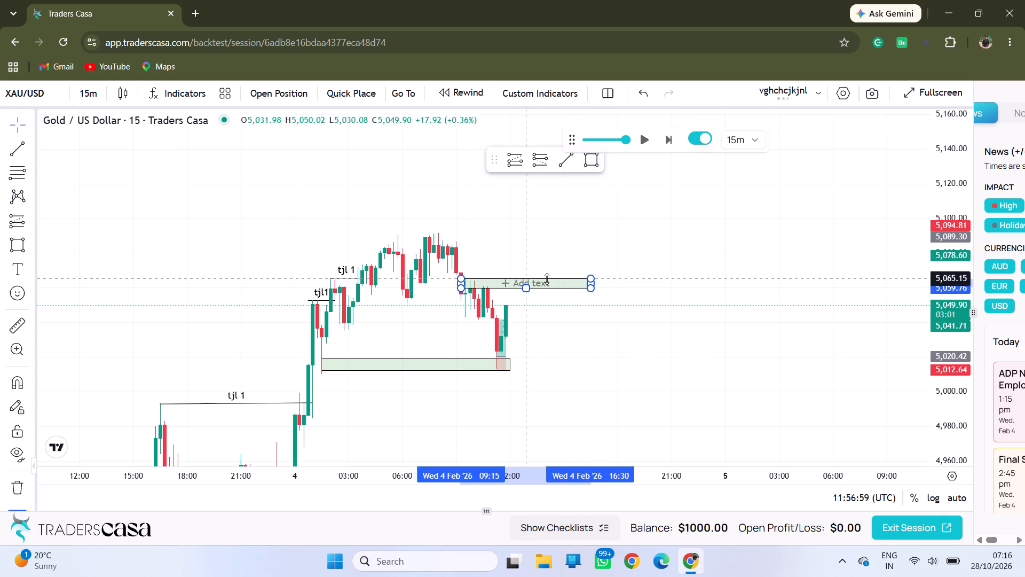
drag(547, 279, 547, 280)
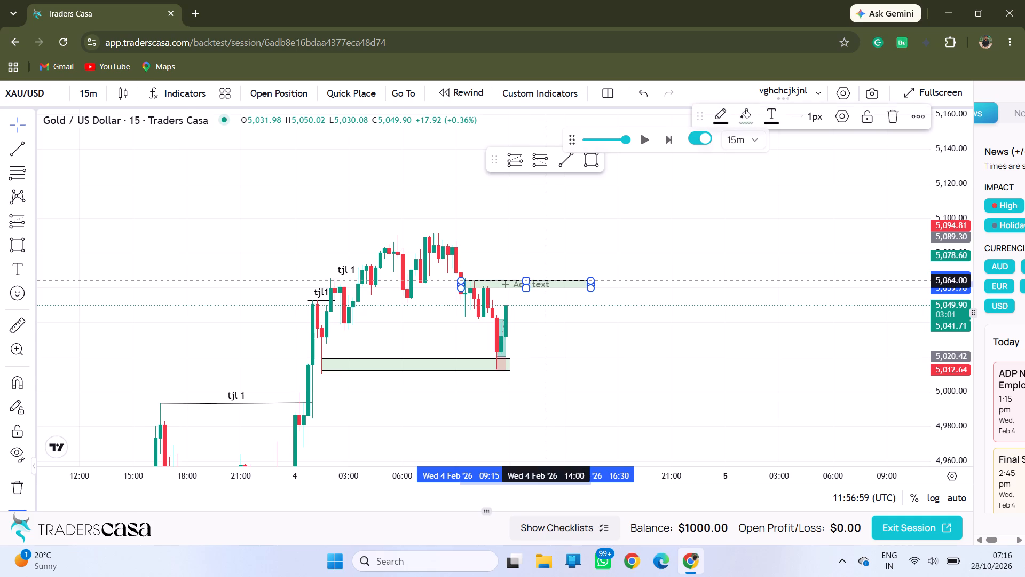
click(633, 292)
Extend the new upper rectangle zone's end to 02:00 on Thu 5 Feb.
drag(958, 380, 927, 291)
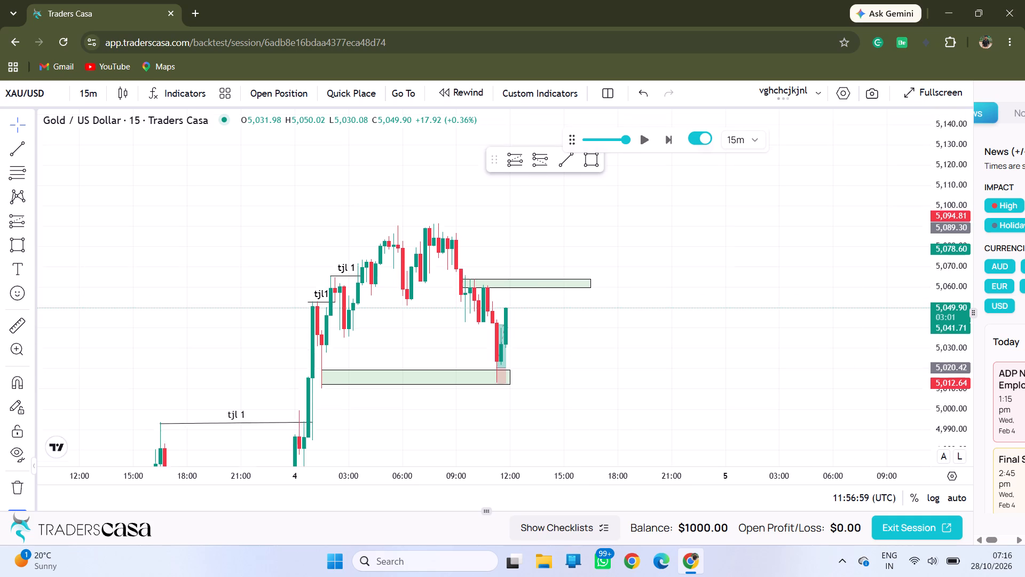
drag(927, 291, 903, 101)
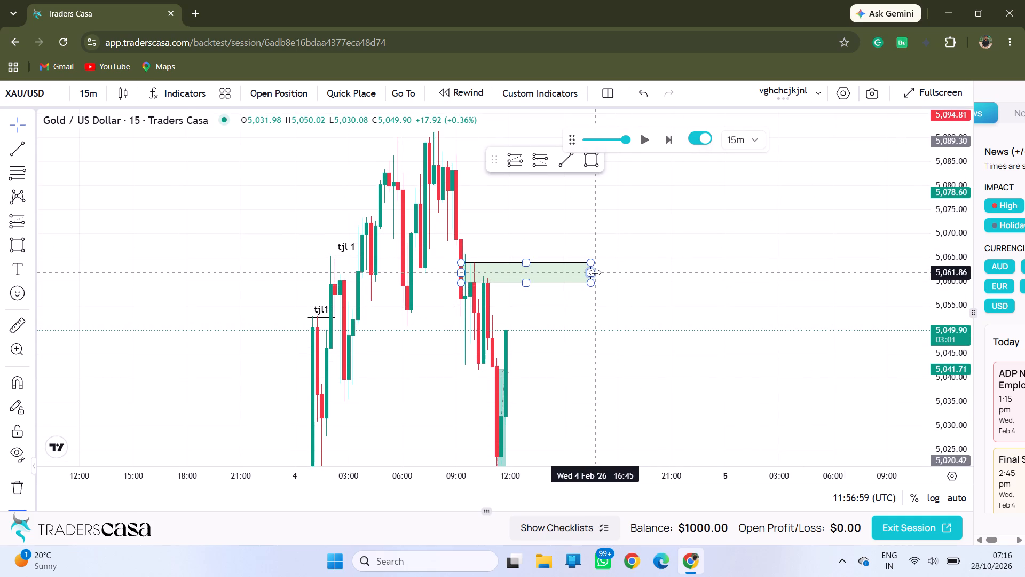
drag(594, 272, 760, 298)
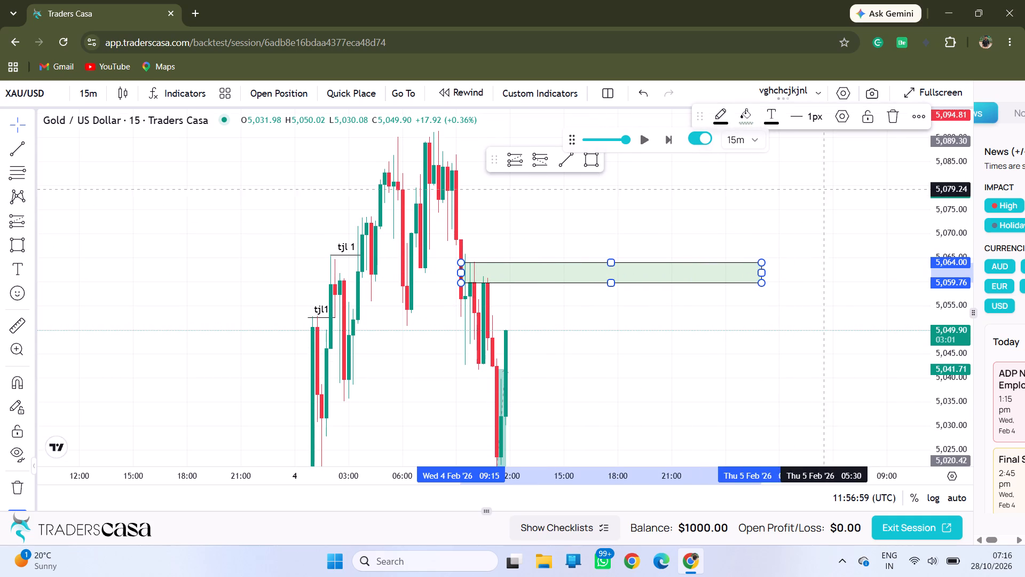
Change the upper rectangle zone's fill colour to red.
click(739, 107)
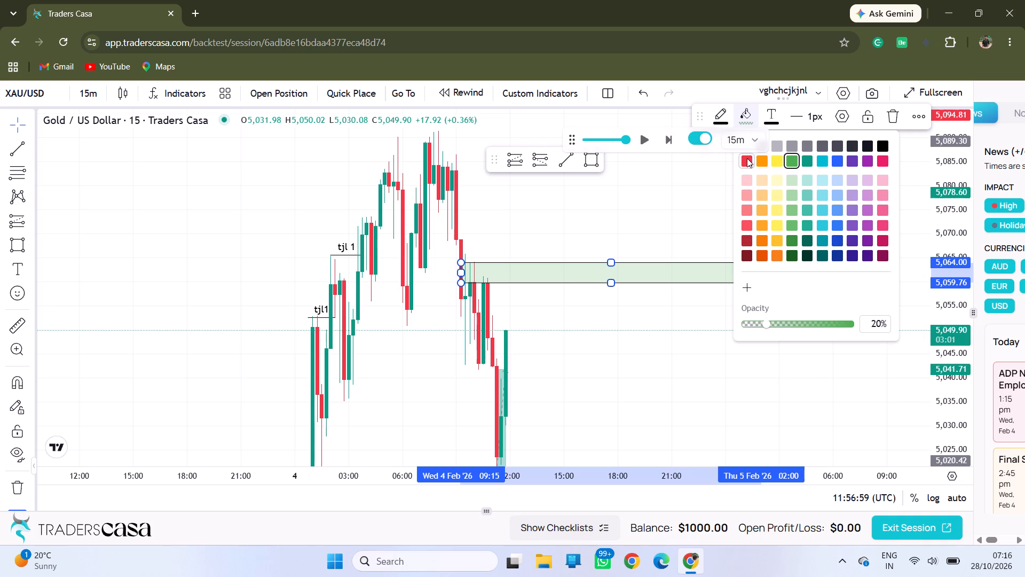
click(747, 158)
click(775, 197)
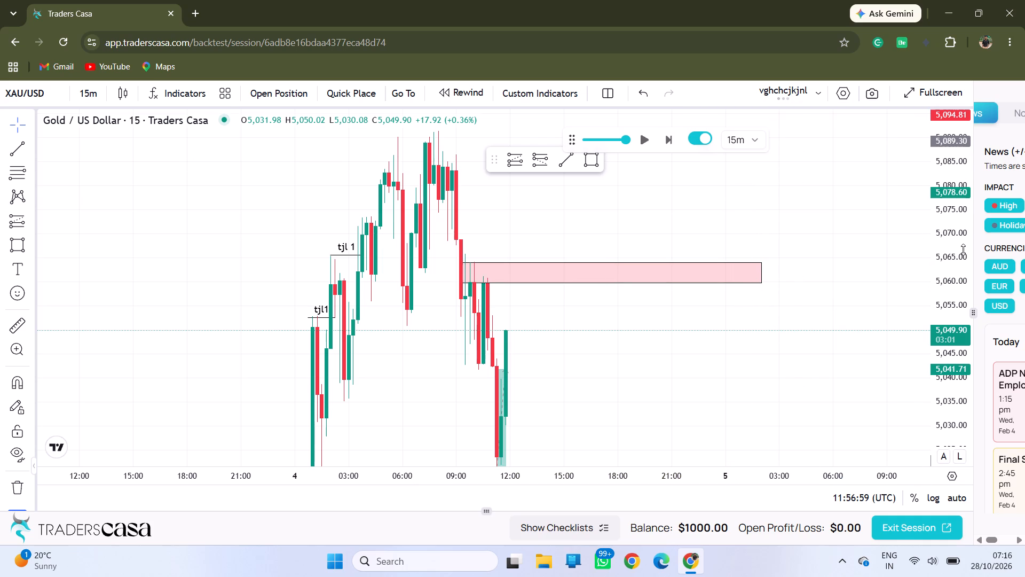
drag(968, 251, 988, 396)
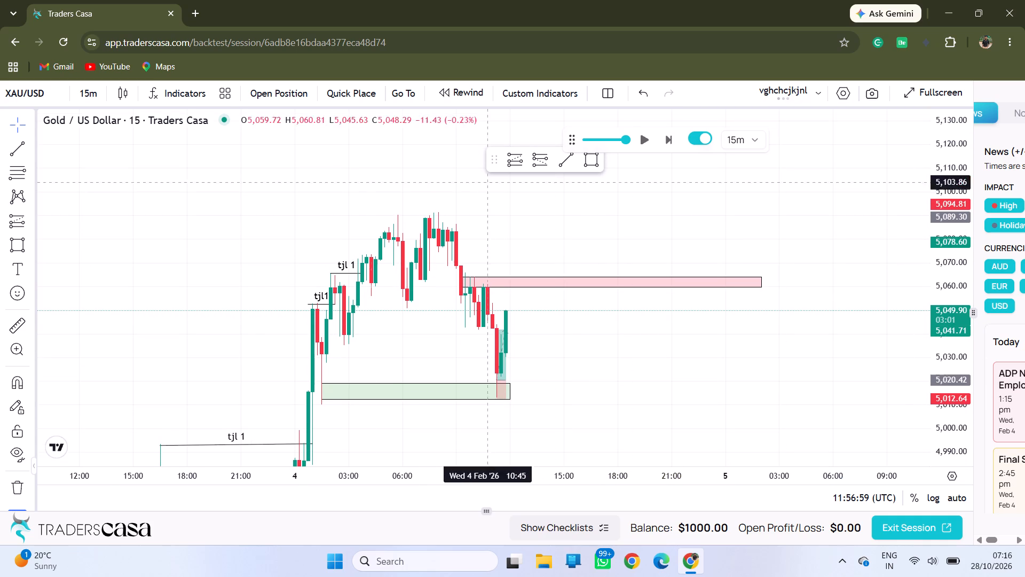
Switch the chart to the 1-minute timeframe and replay price until 12:37, where it reaches the red supply zone.
click(86, 104)
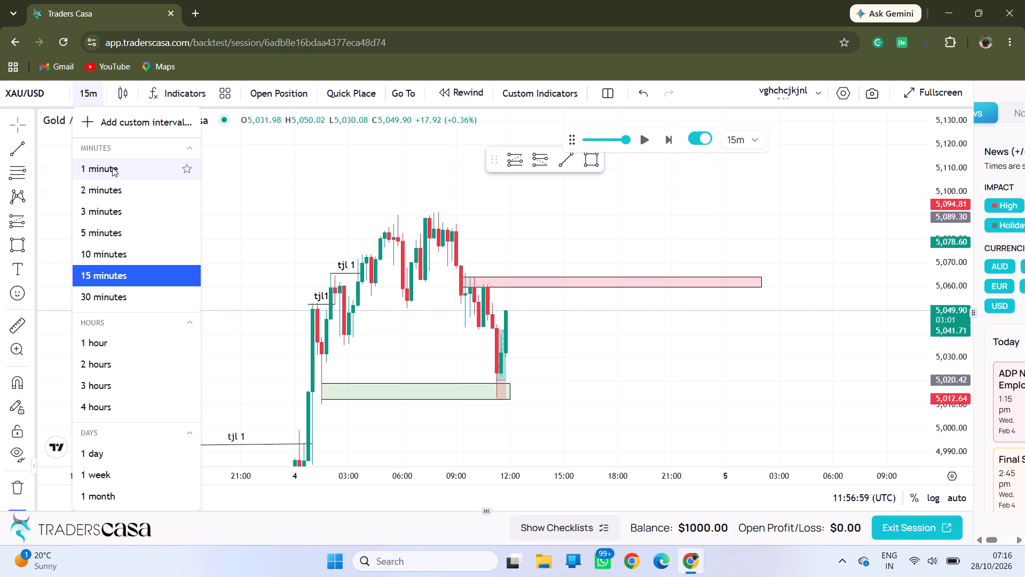
click(112, 167)
drag(601, 310, 701, 255)
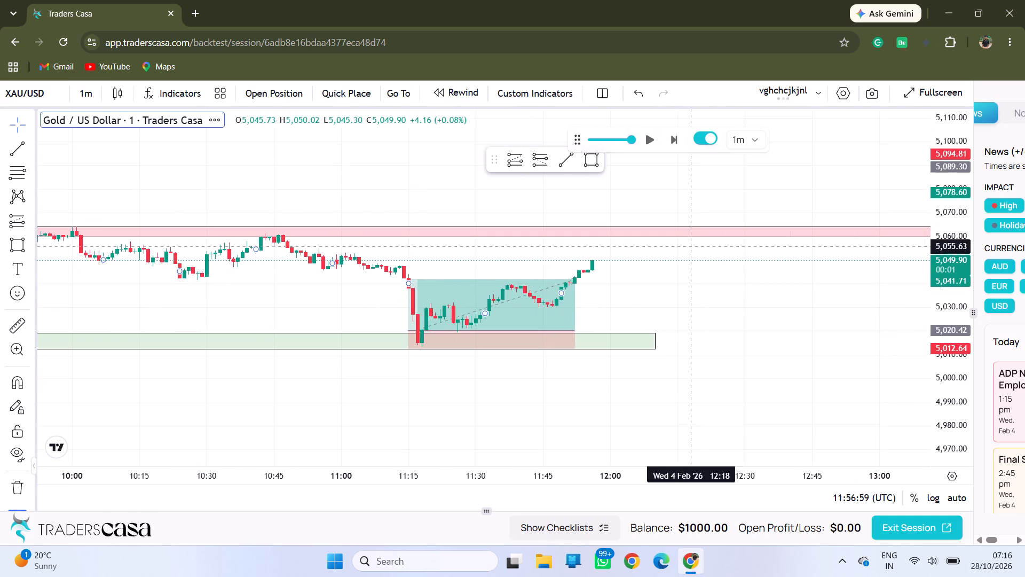
click(647, 143)
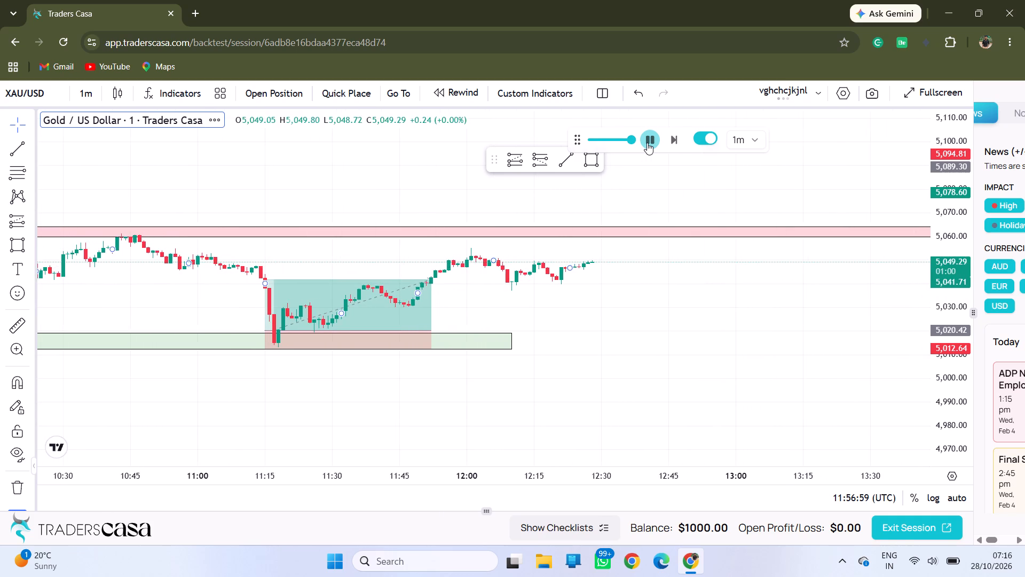
click(647, 147)
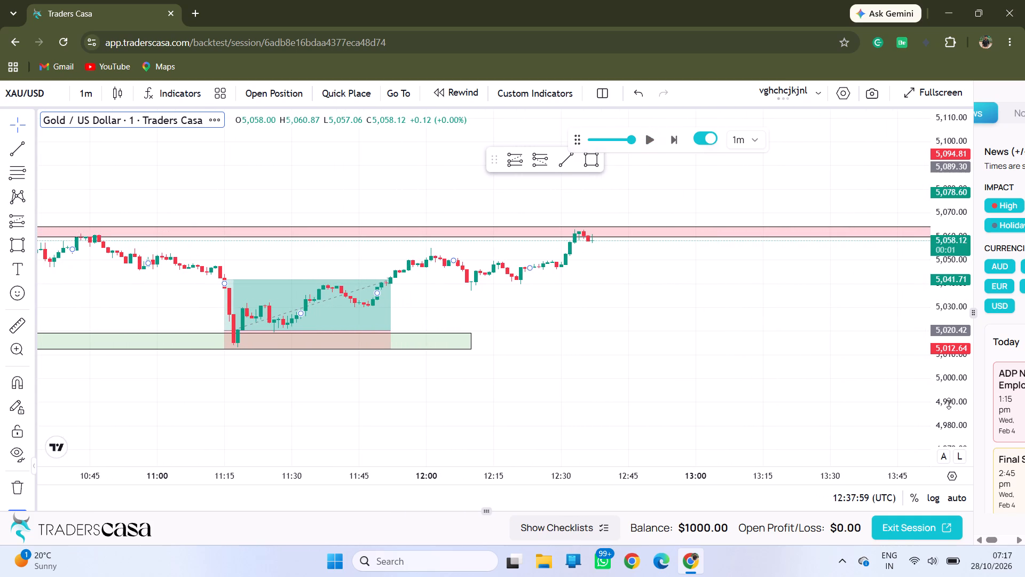
Enlarge the price scale around the red zone and continue the replay to 12:57.
drag(949, 403, 881, 115)
drag(731, 202, 740, 348)
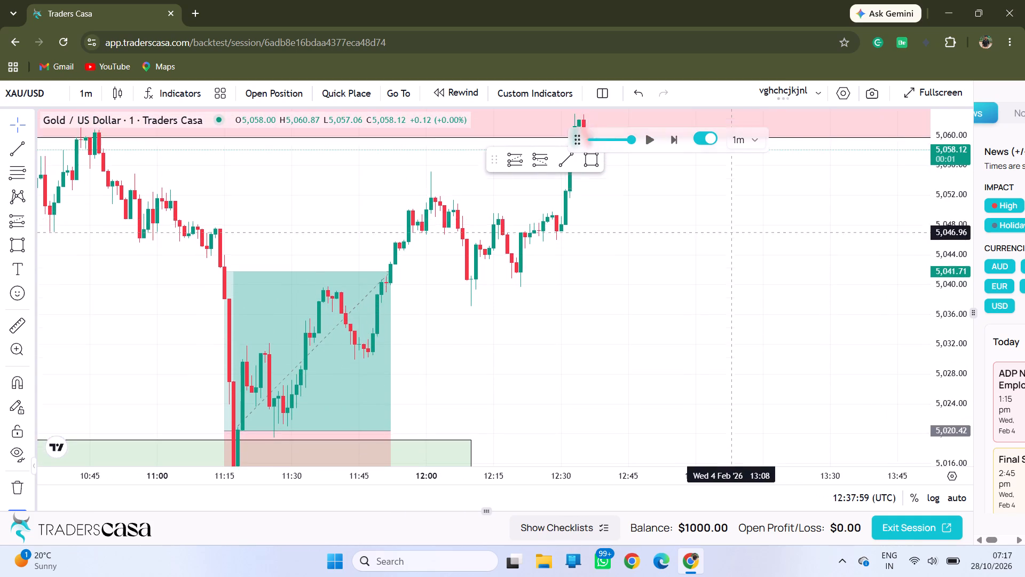
drag(740, 348, 743, 386)
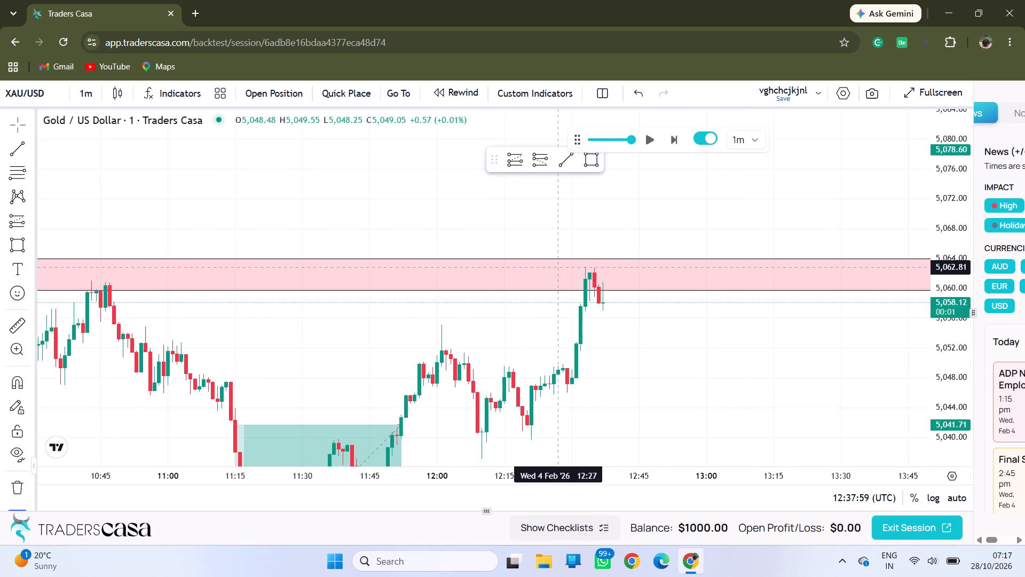
drag(646, 342, 642, 284)
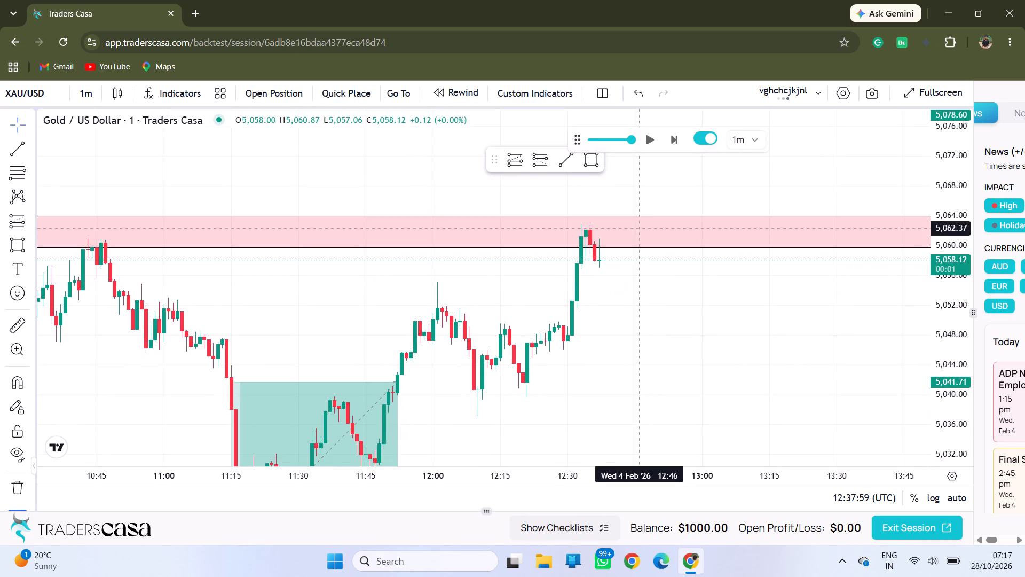
click(651, 140)
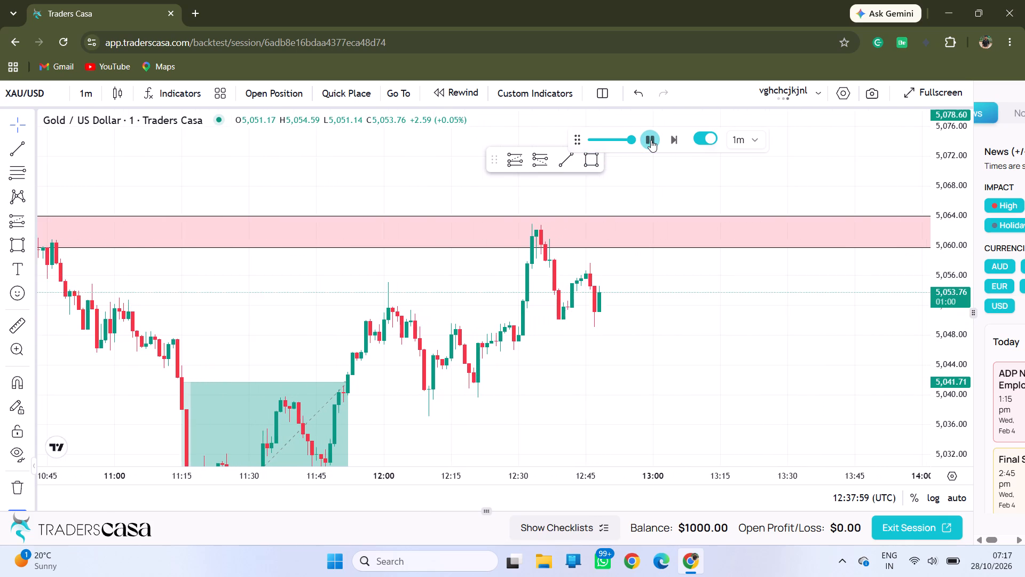
click(651, 140)
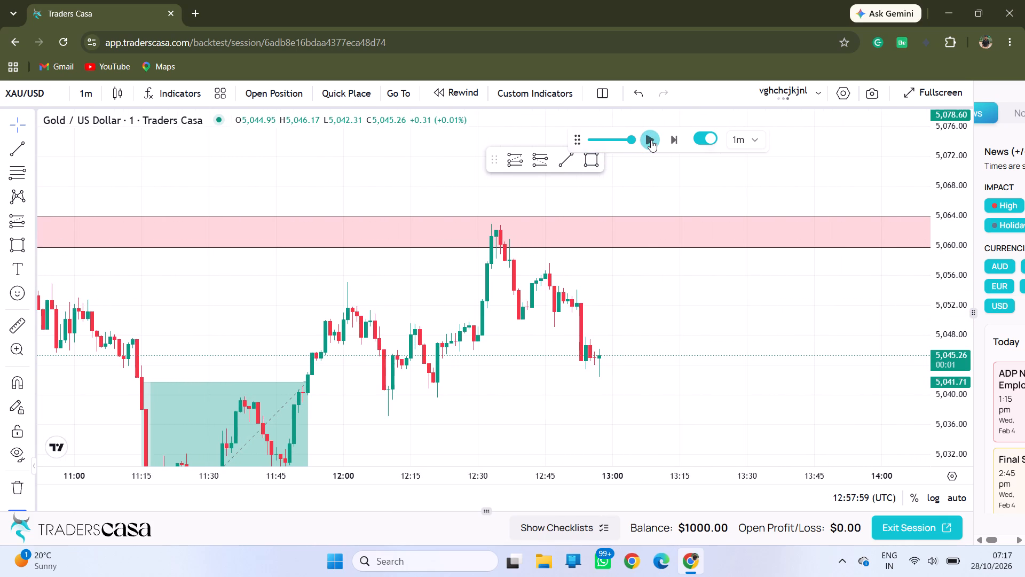
Continue the 1-minute replay with brief pauses, stopping at 13:32 as price climbs back towards the red zone.
drag(600, 387, 663, 269)
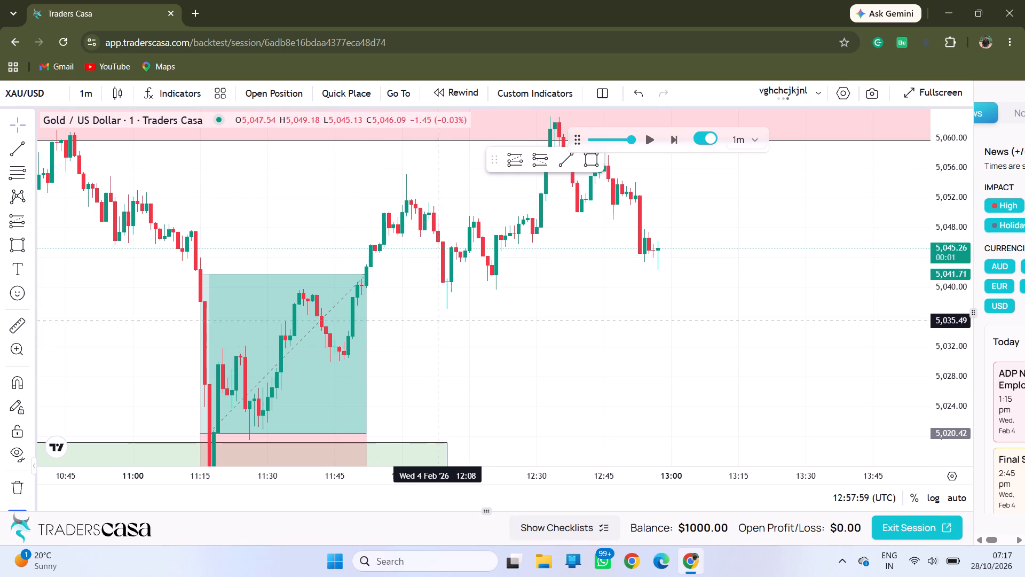
drag(483, 295, 441, 395)
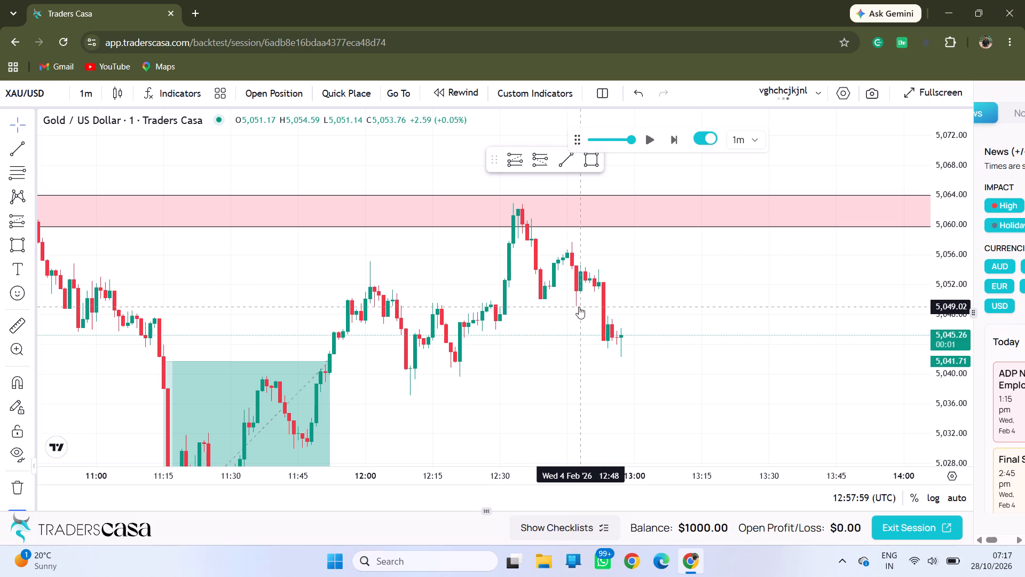
click(650, 140)
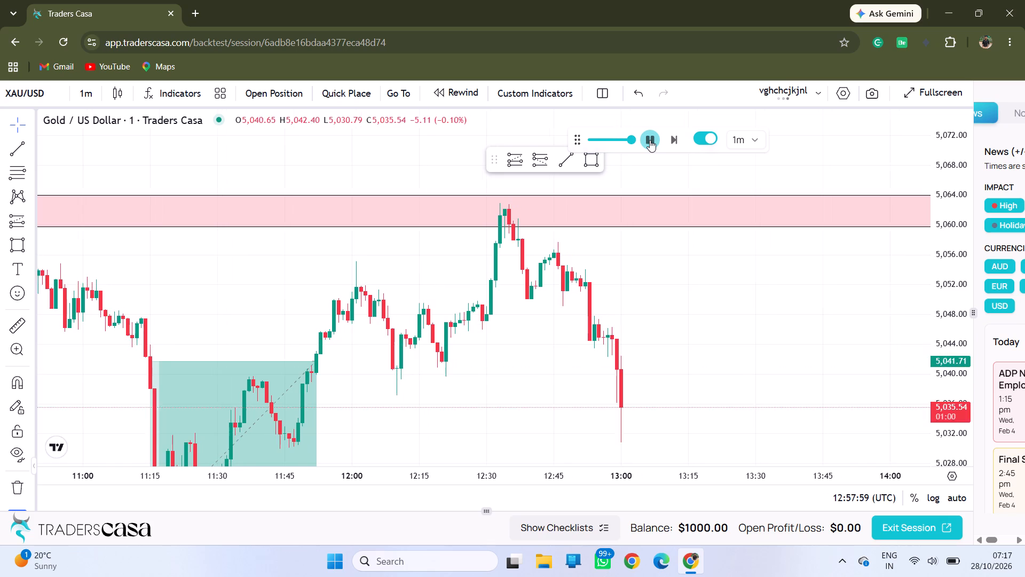
click(650, 140)
click(650, 140)
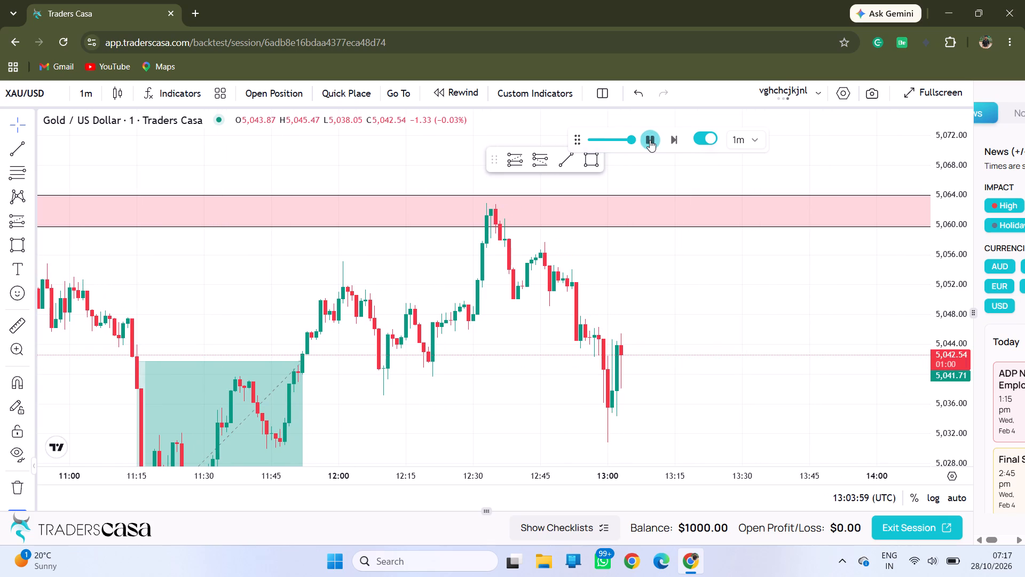
click(650, 140)
click(650, 140)
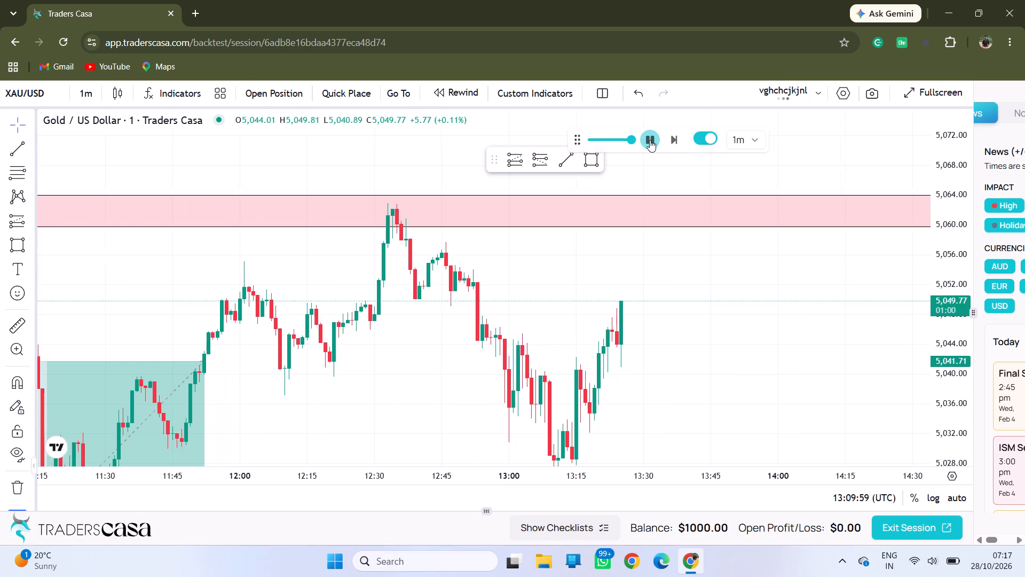
click(650, 140)
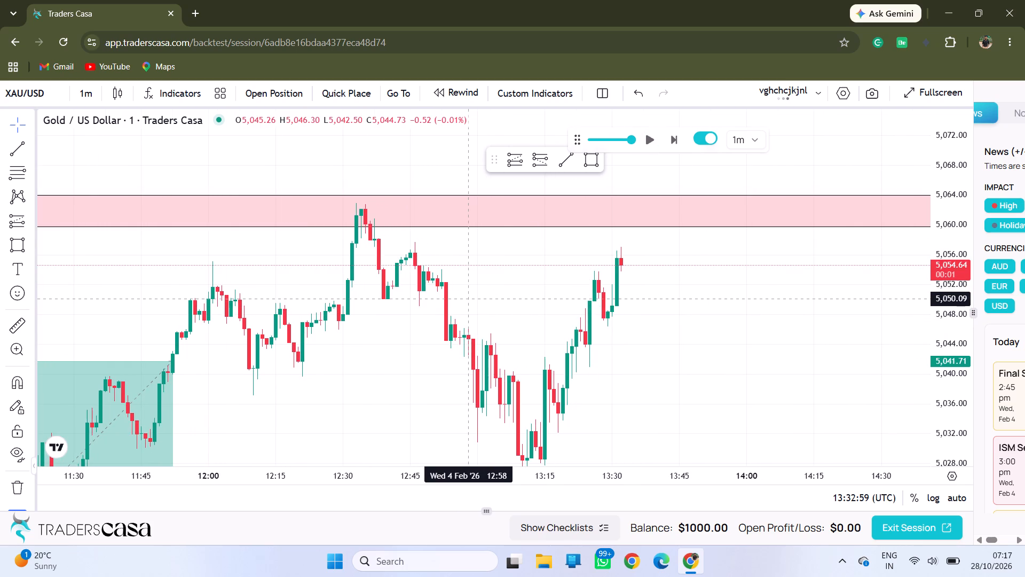
Replay price through the second touch of the red zone and the following drop, pausing at 14:35.
drag(468, 300, 508, 293)
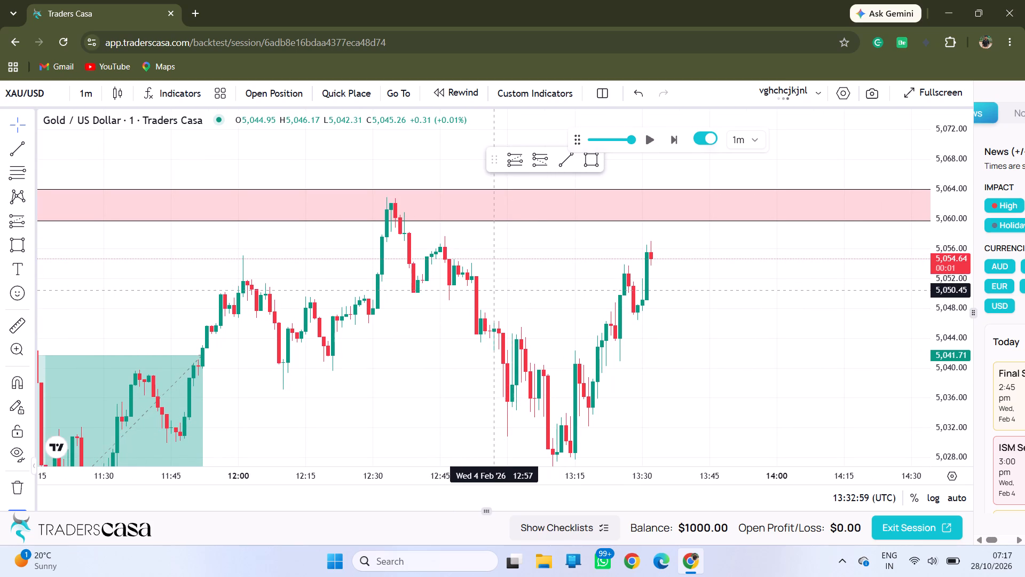
drag(488, 282, 470, 299)
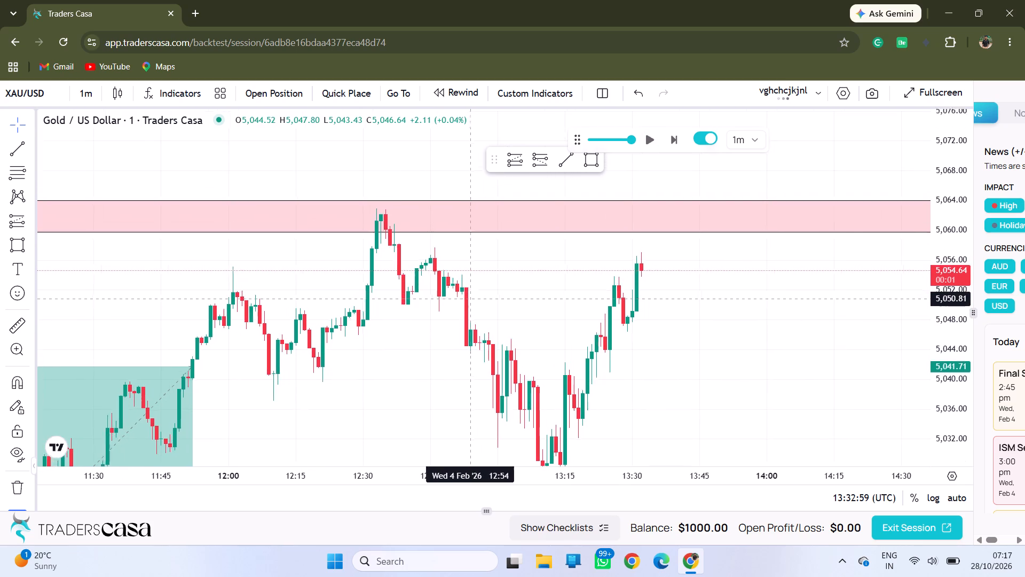
click(645, 144)
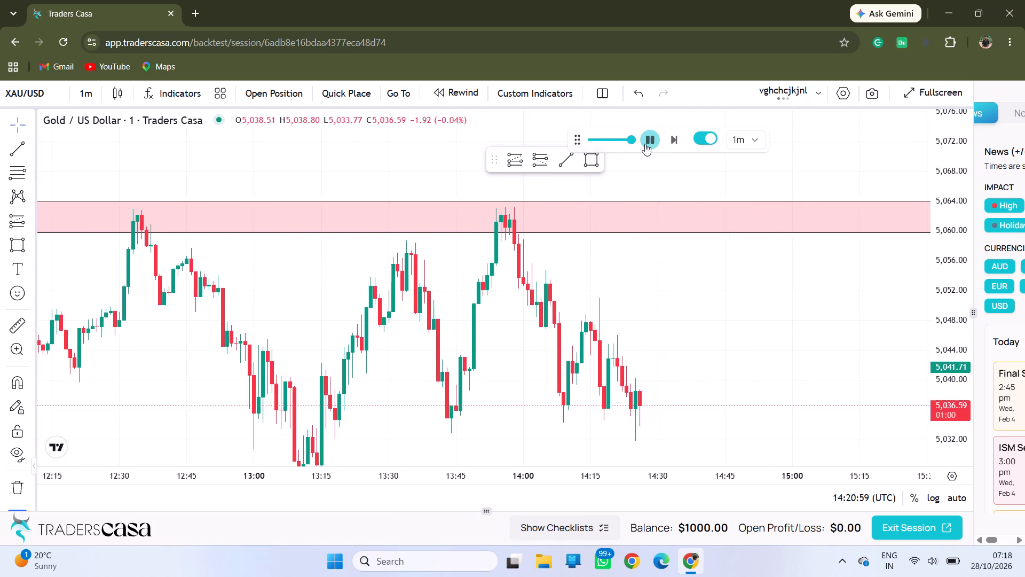
click(645, 144)
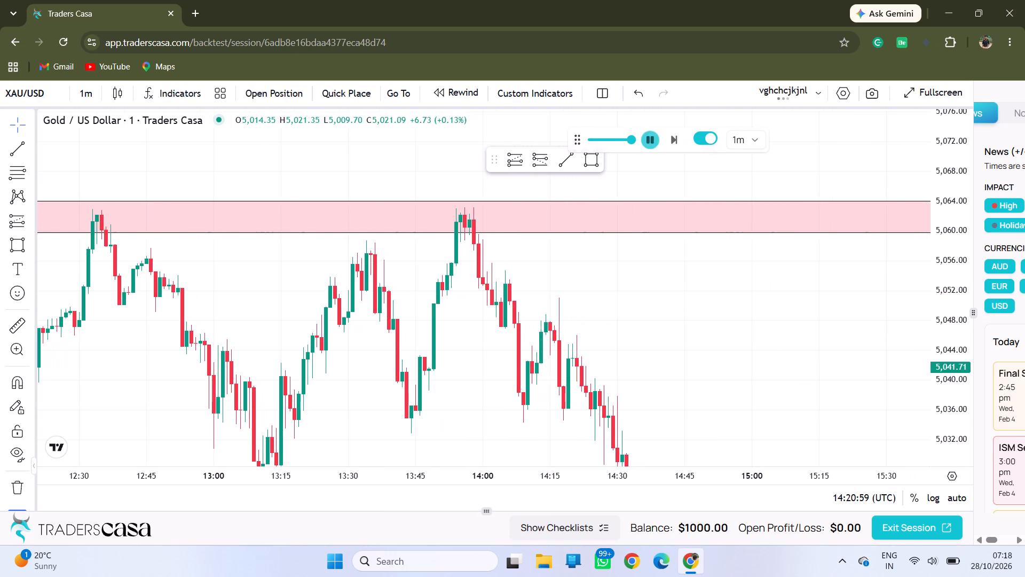
Place a Short Position on the 13:58 candle just below the red zone, with entry at about 5,057.71.
drag(451, 286, 641, 299)
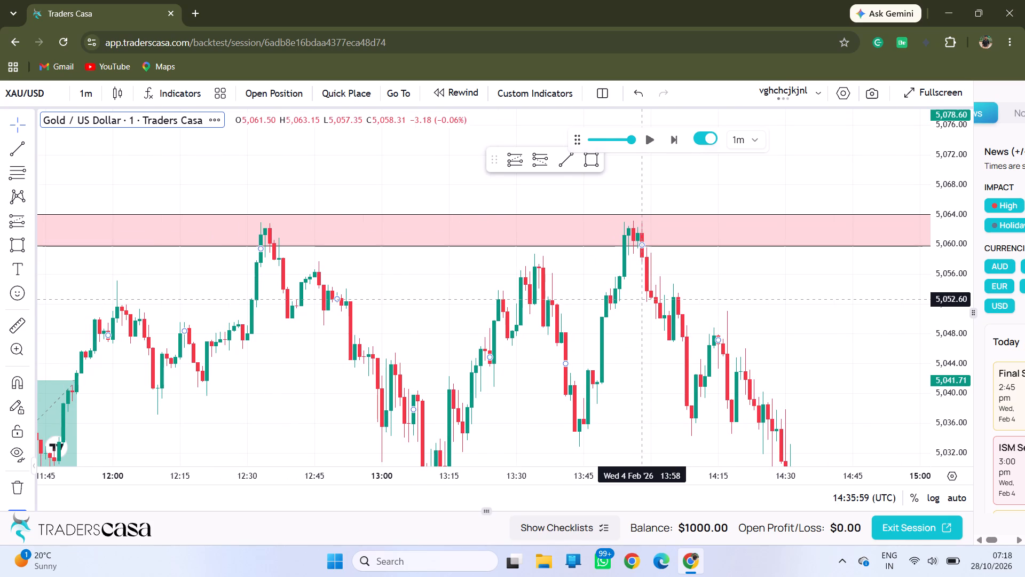
drag(571, 280, 598, 292)
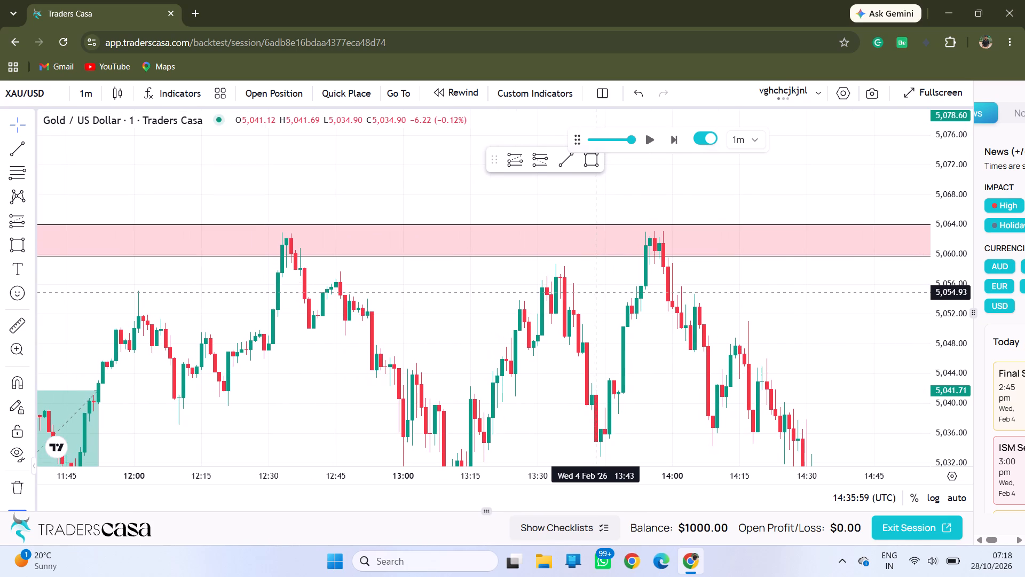
drag(661, 279, 592, 284)
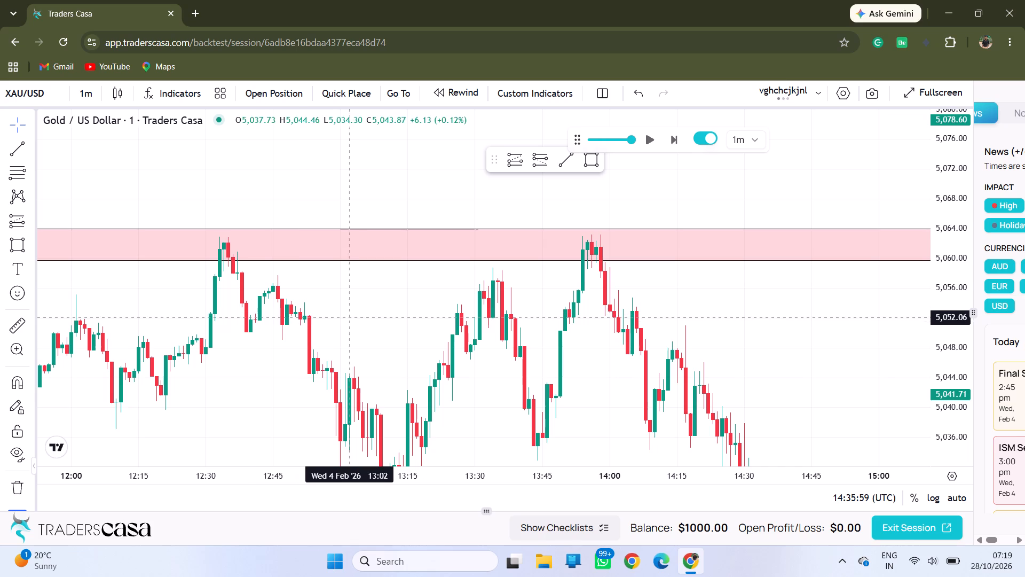
drag(353, 318, 494, 379)
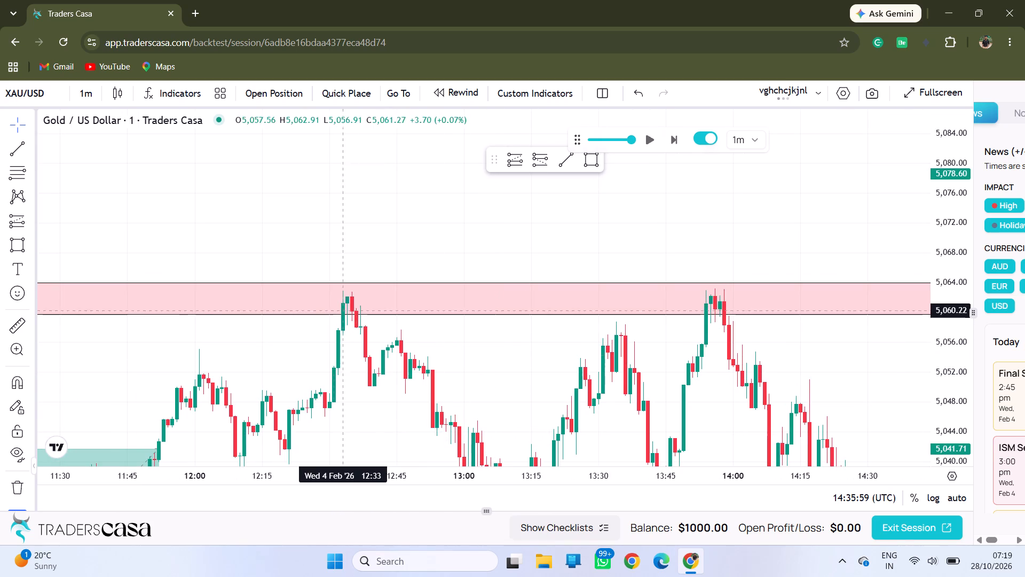
drag(499, 376, 250, 291)
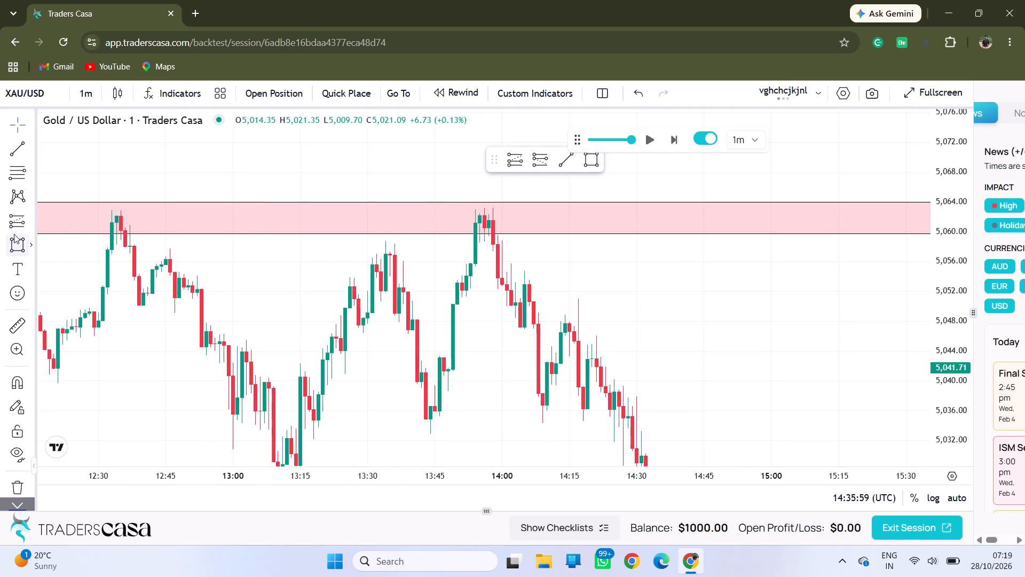
click(28, 220)
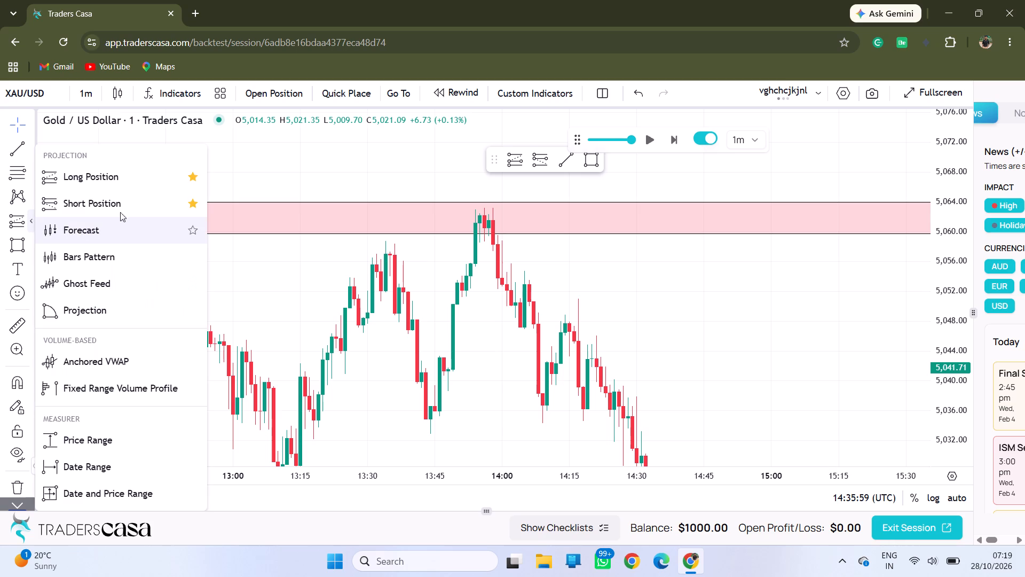
click(138, 202)
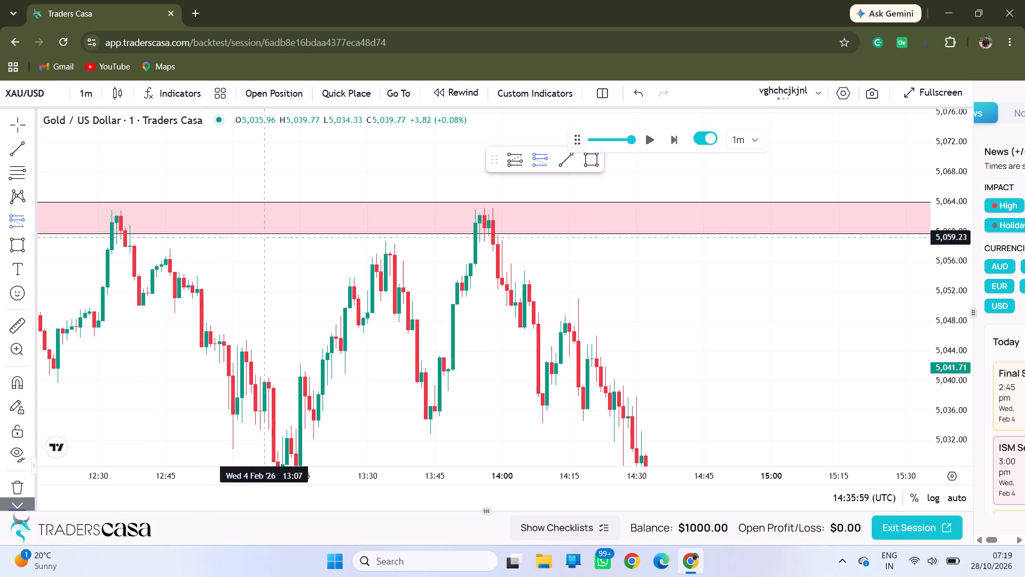
click(493, 248)
Set the short position's stop at the red zone's upper edge, about 5,063.98.
drag(469, 171, 470, 258)
drag(496, 236, 511, 254)
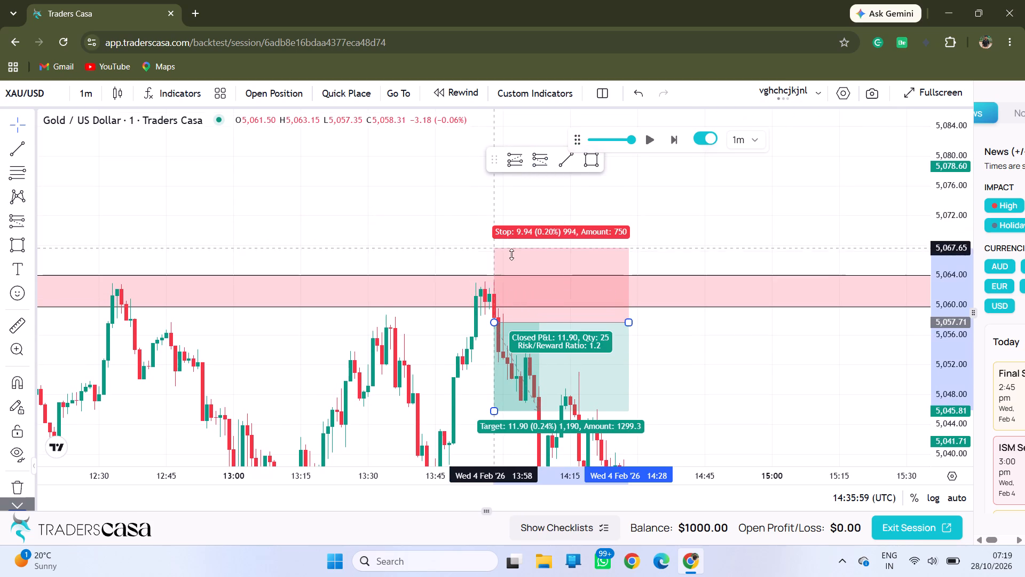
drag(511, 254, 519, 275)
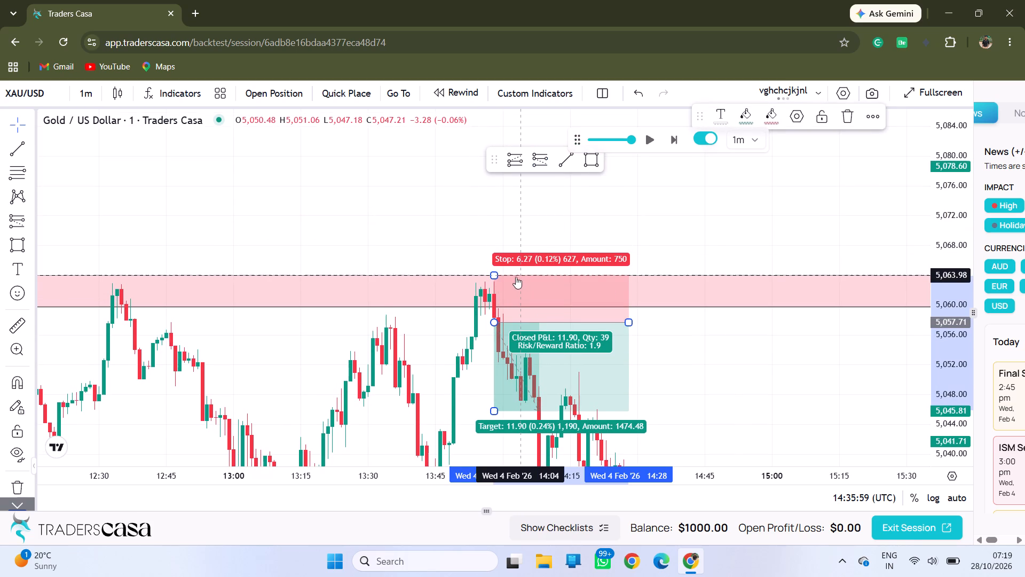
click(494, 277)
click(497, 278)
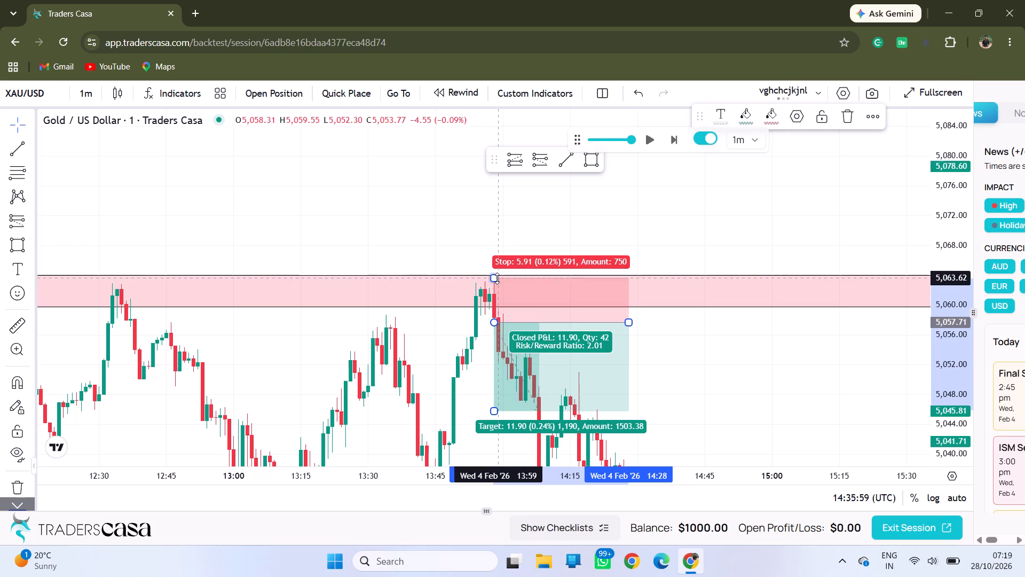
drag(494, 278, 519, 276)
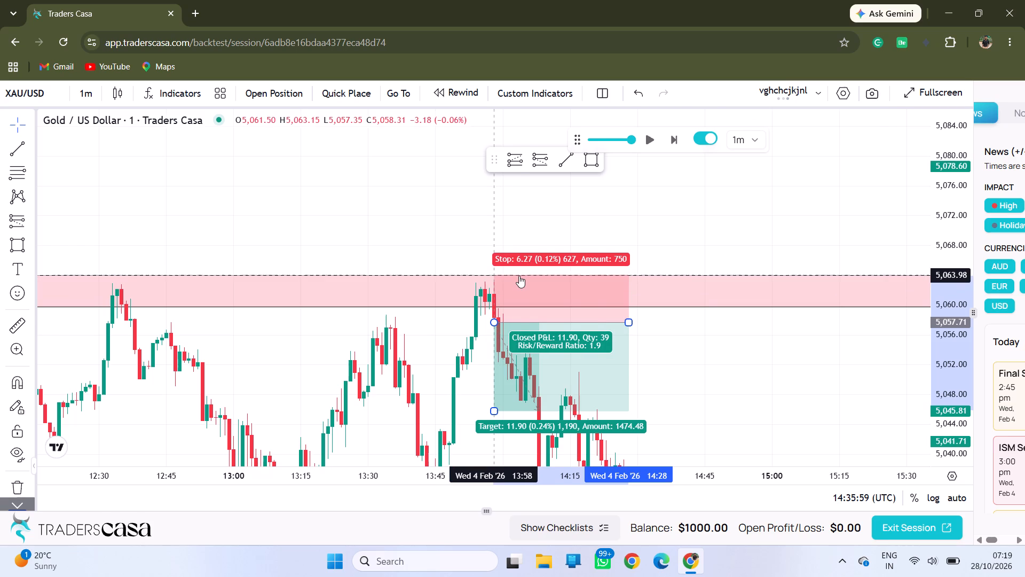
click(743, 407)
double_click(743, 407)
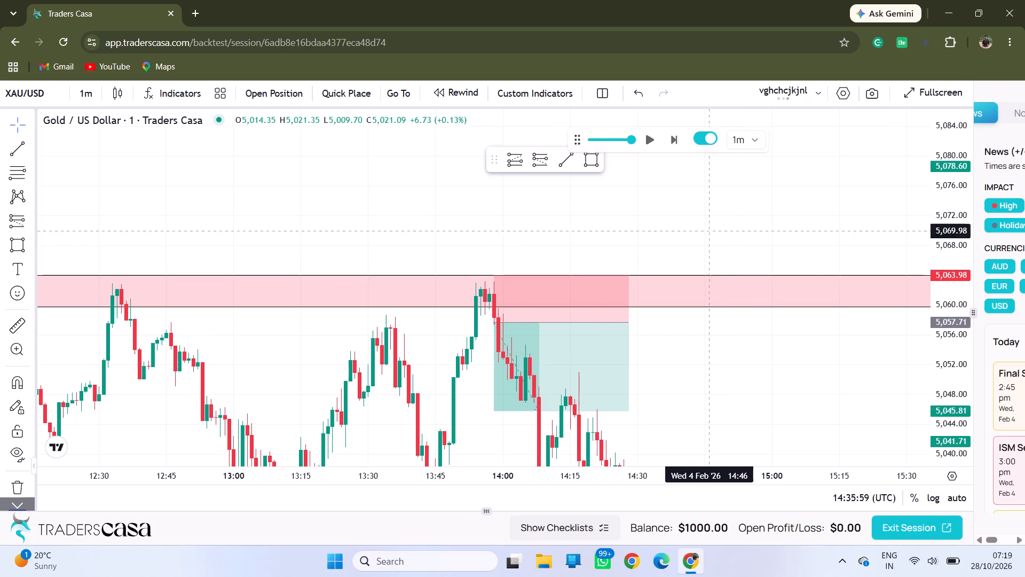
Lower the short position's target to about 5,023.04.
drag(728, 422, 747, 222)
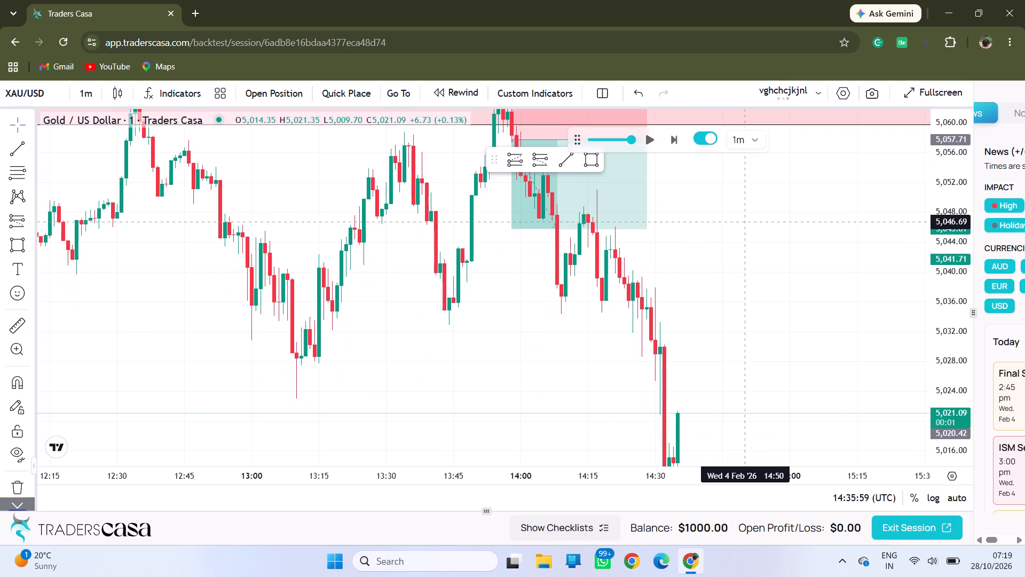
drag(509, 232, 534, 395)
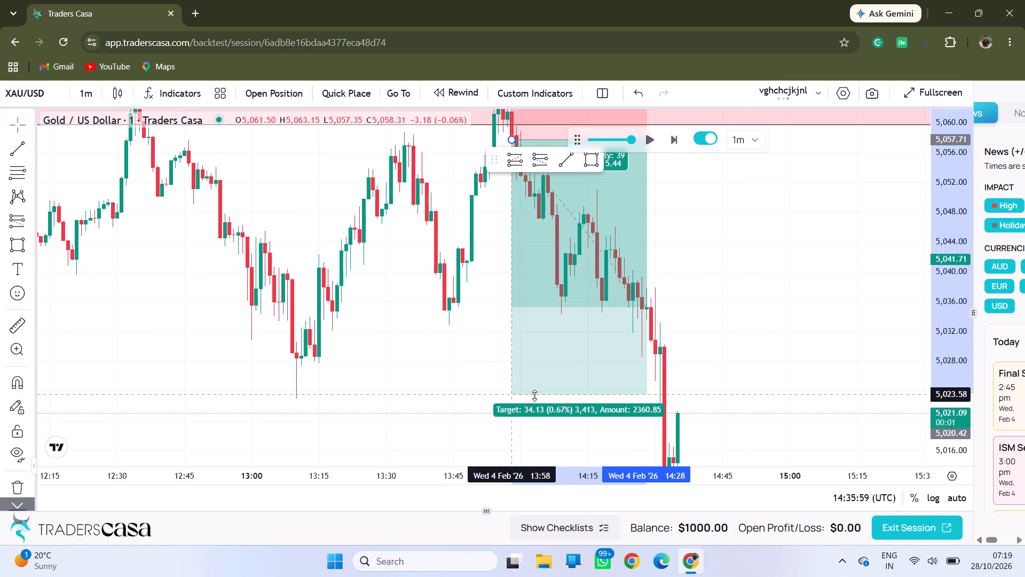
drag(534, 395, 534, 399)
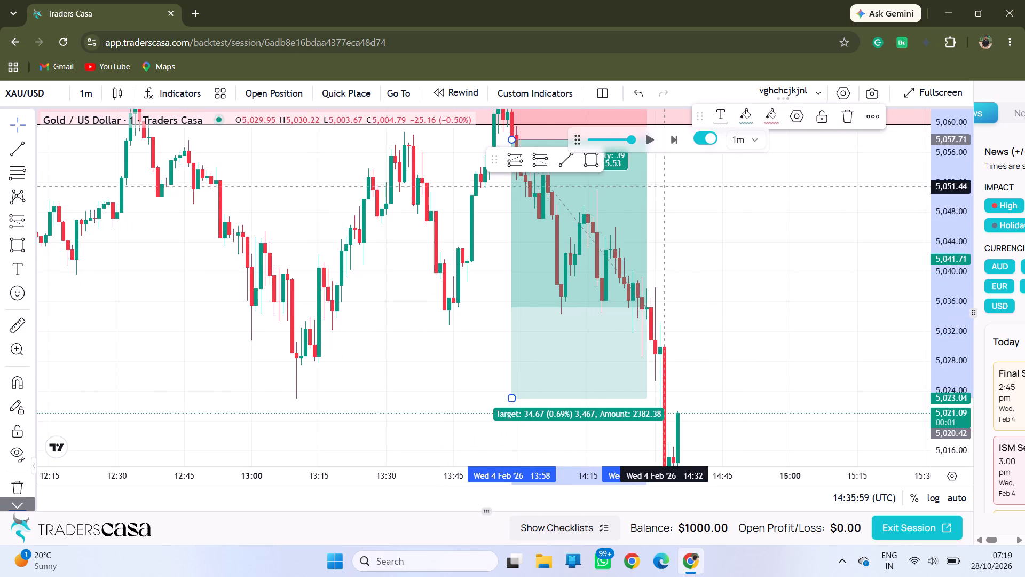
Adjust the short position's time span so its box ends at about 14:31.
drag(664, 185, 638, 313)
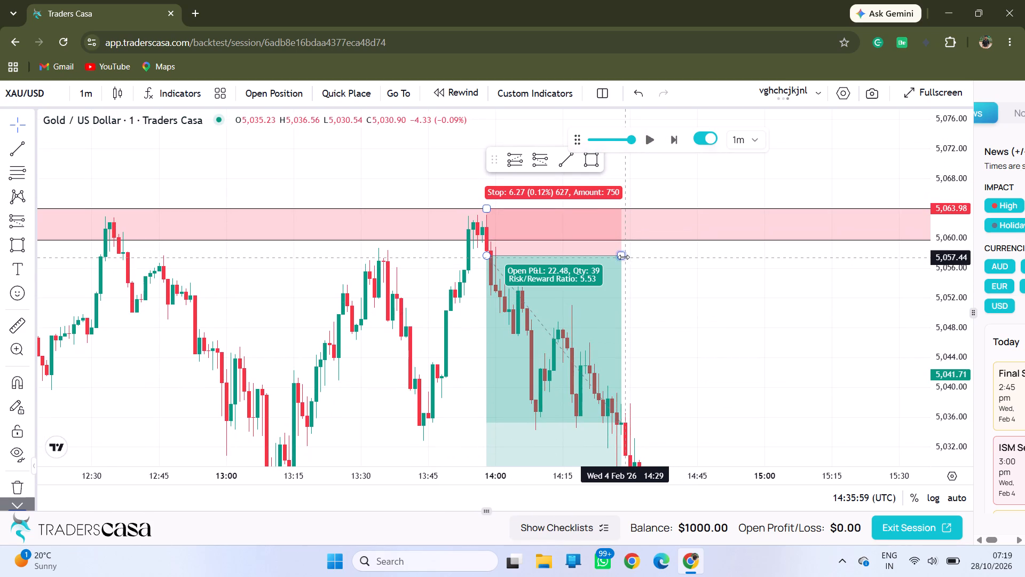
drag(624, 257, 666, 265)
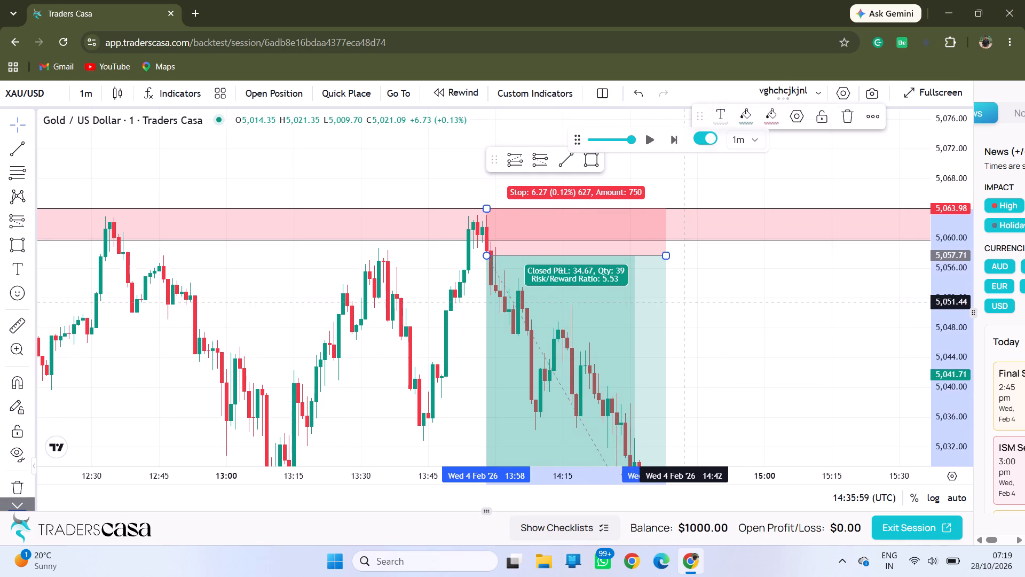
drag(685, 302, 671, 257)
drag(657, 215, 640, 216)
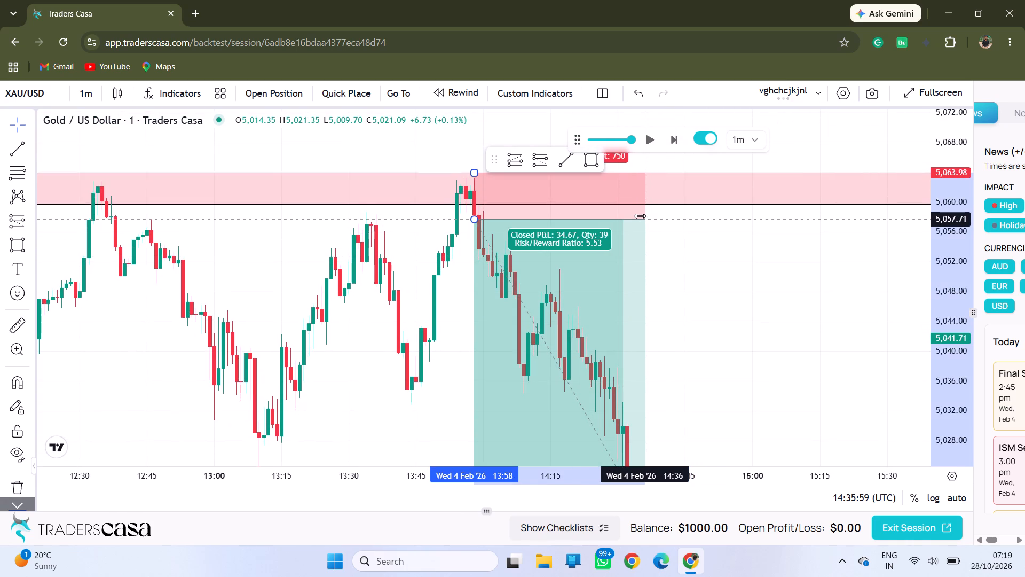
drag(640, 216, 622, 216)
click(695, 285)
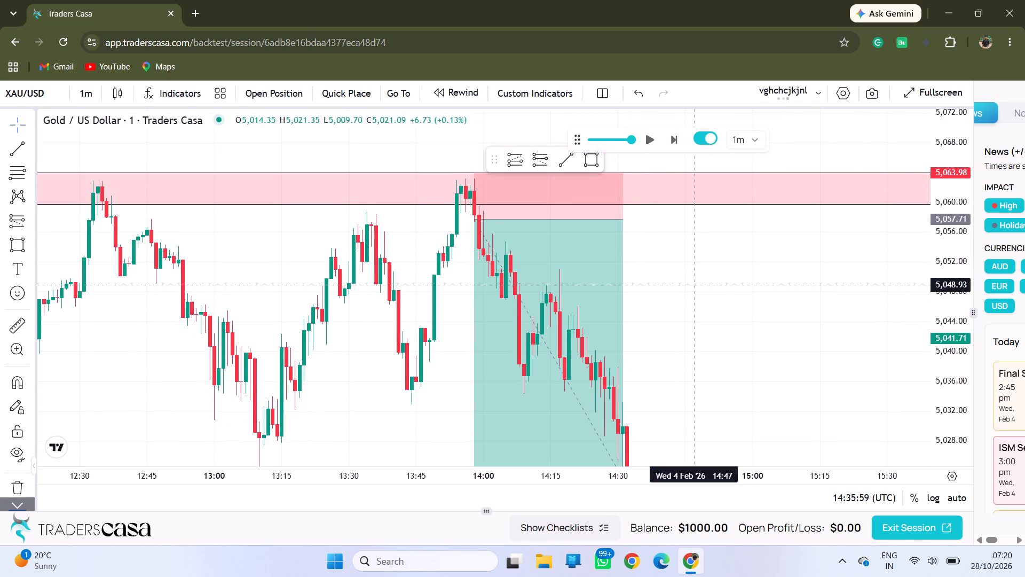
Examine the long and short trades between the green and red zones on the 1-minute chart.
drag(959, 214, 969, 386)
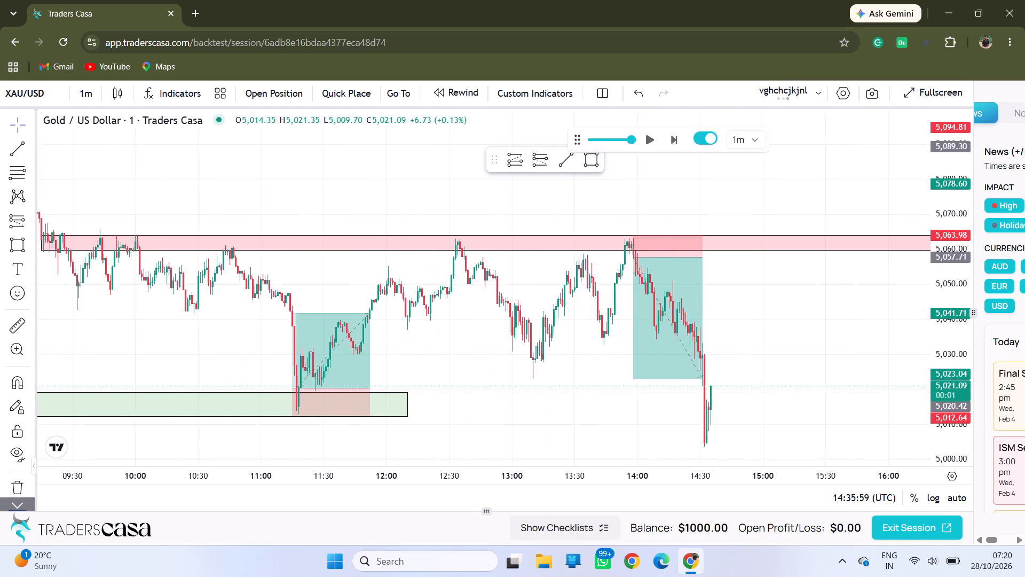
drag(728, 341, 652, 331)
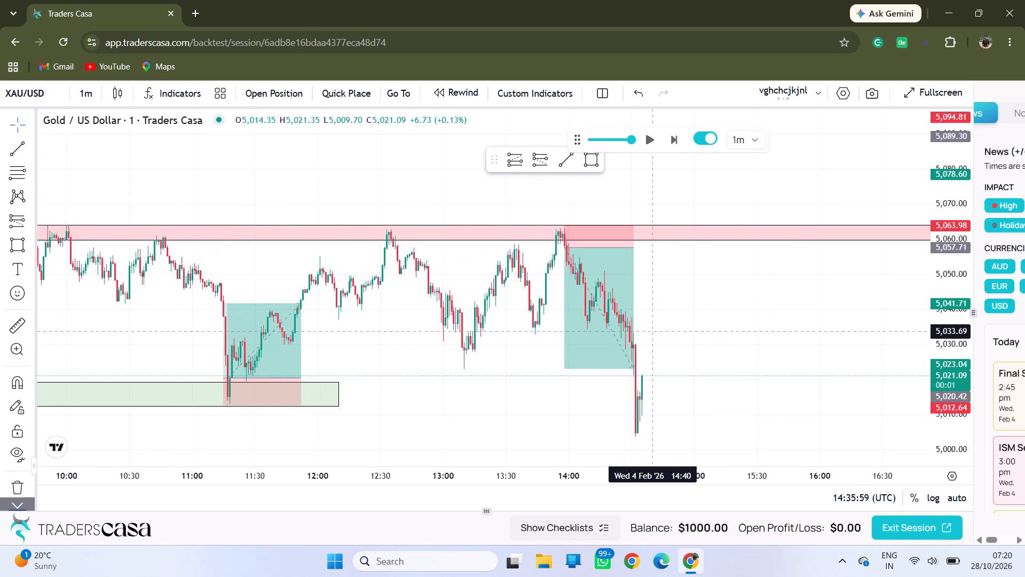
drag(655, 330, 546, 377)
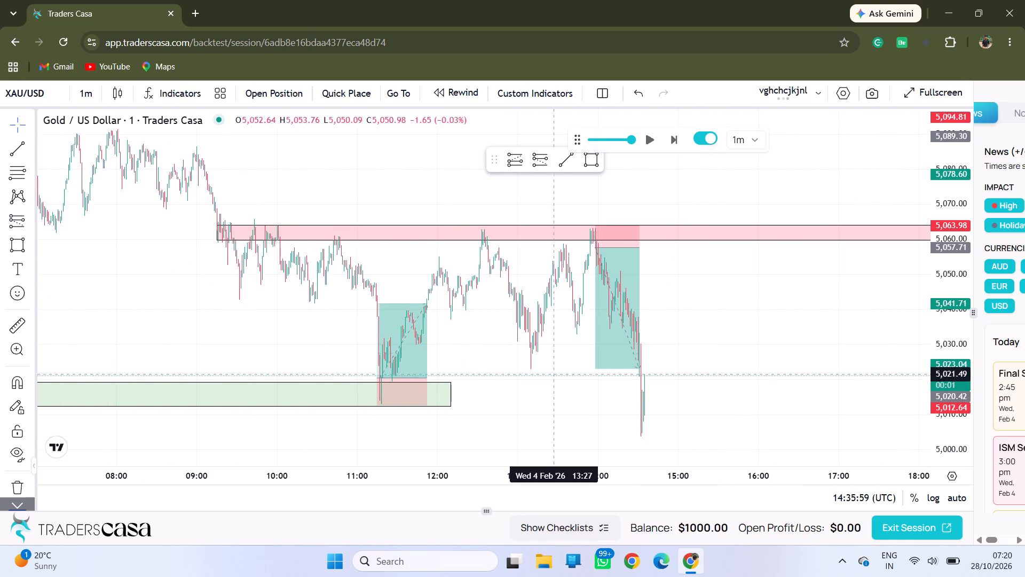
drag(546, 377, 541, 377)
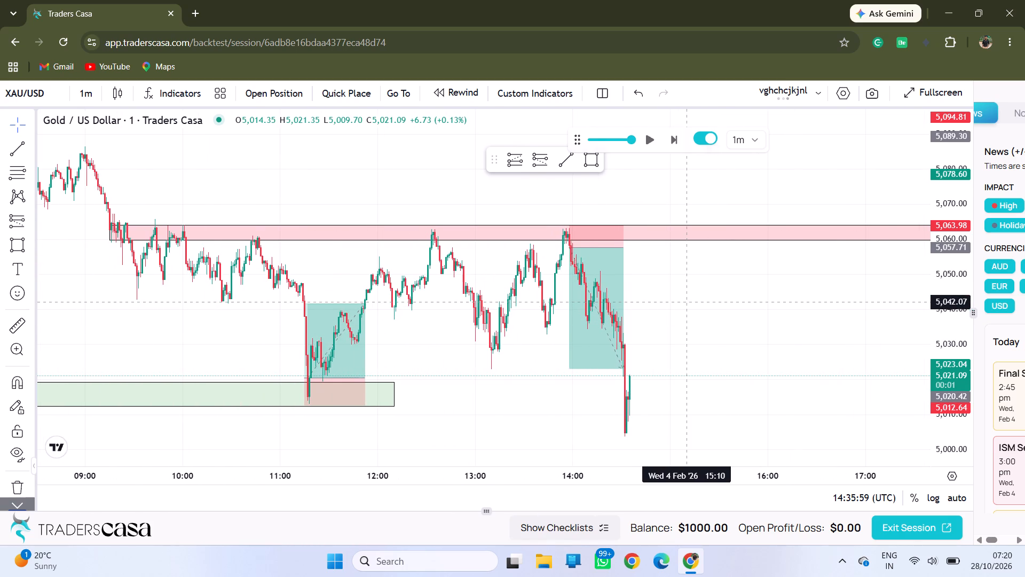
drag(685, 302, 698, 331)
drag(682, 324, 652, 324)
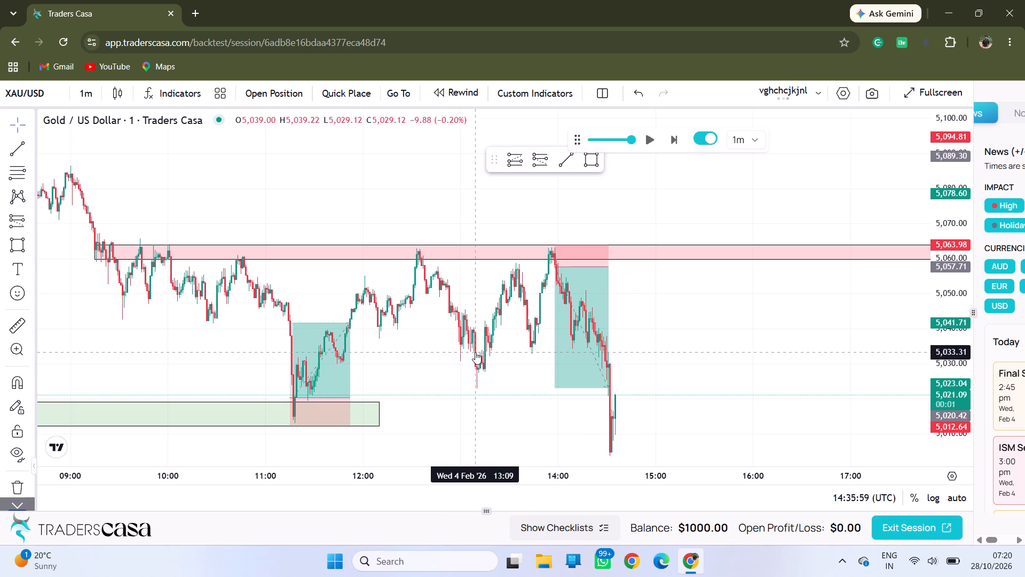
drag(475, 352, 431, 282)
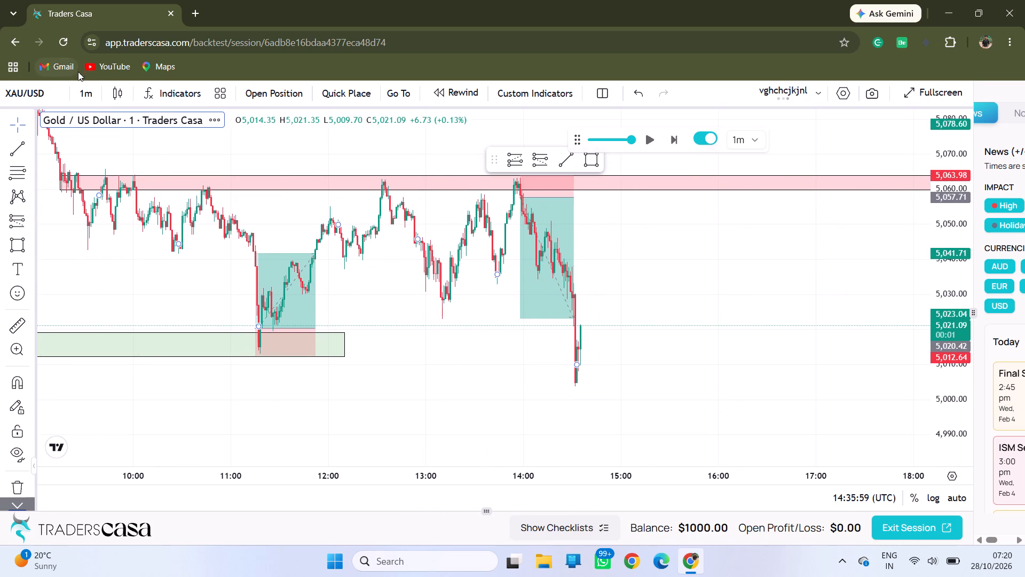
Switch to the 15-minute chart and replay price down into the lower green zone near 4,900, pausing at 15:44.
click(78, 90)
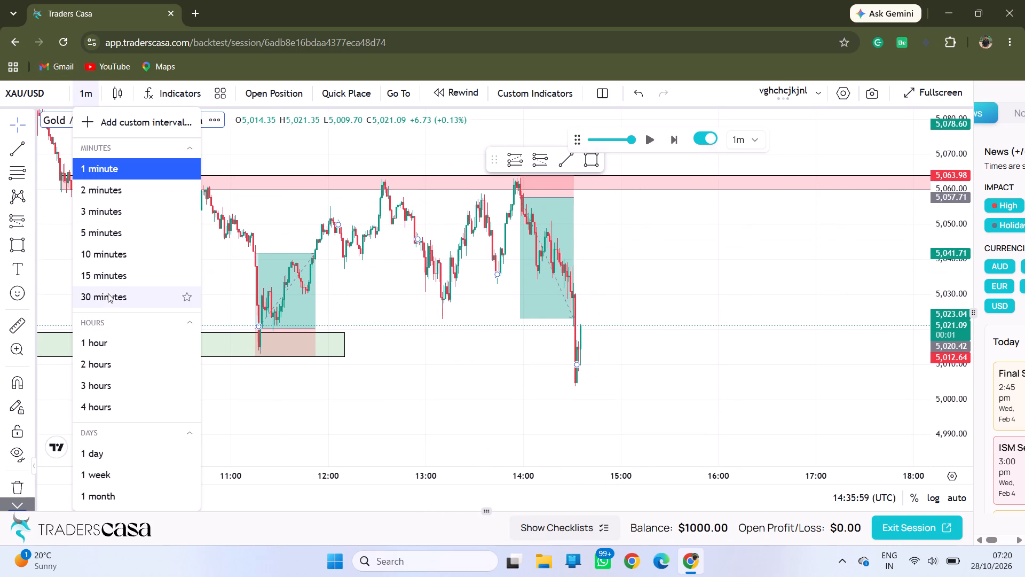
click(108, 281)
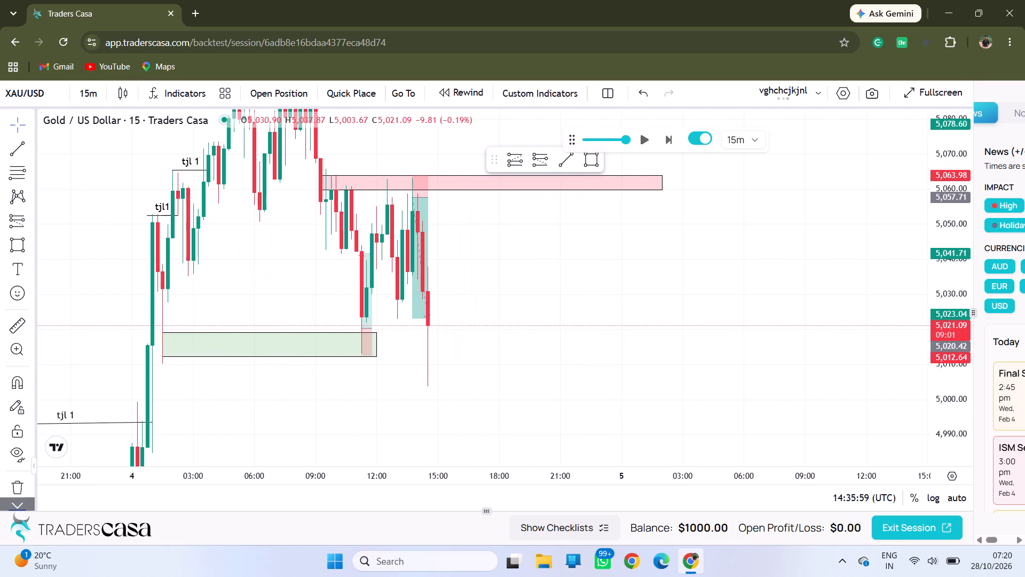
drag(668, 336, 691, 355)
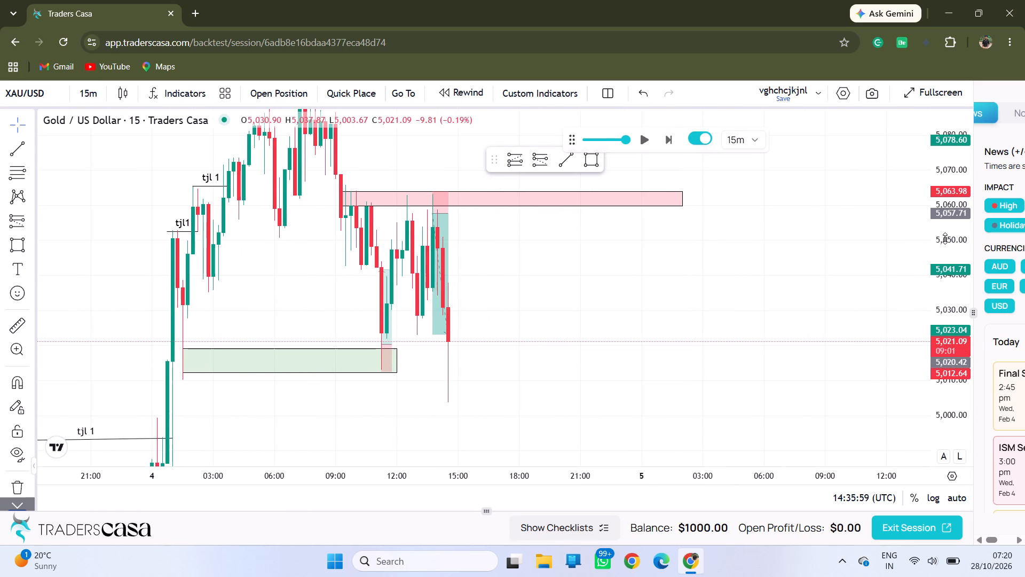
drag(945, 238, 955, 356)
drag(653, 306, 659, 307)
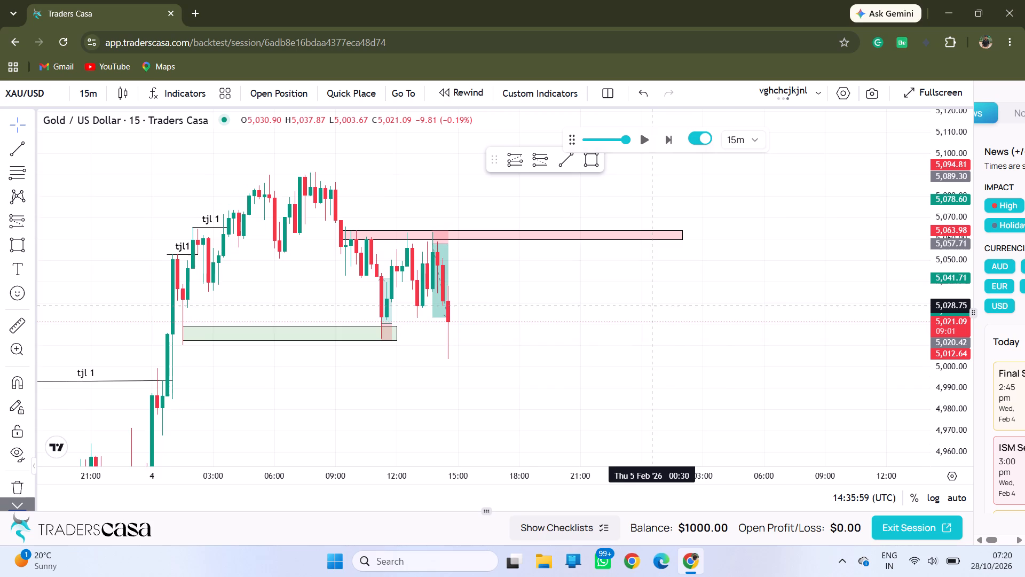
drag(659, 307, 688, 308)
drag(558, 313, 606, 315)
drag(596, 330, 614, 239)
drag(498, 325, 506, 324)
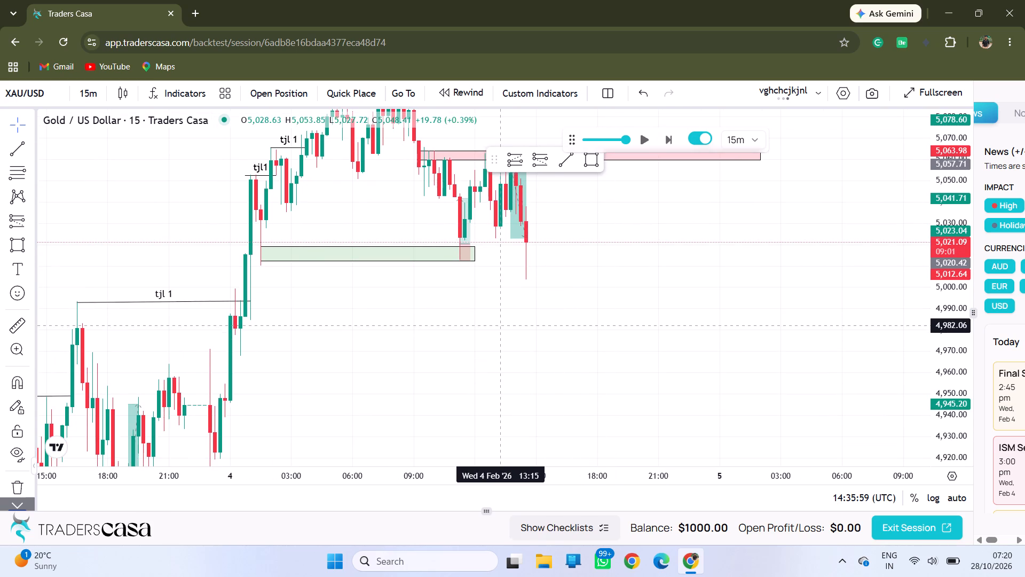
drag(506, 324, 563, 299)
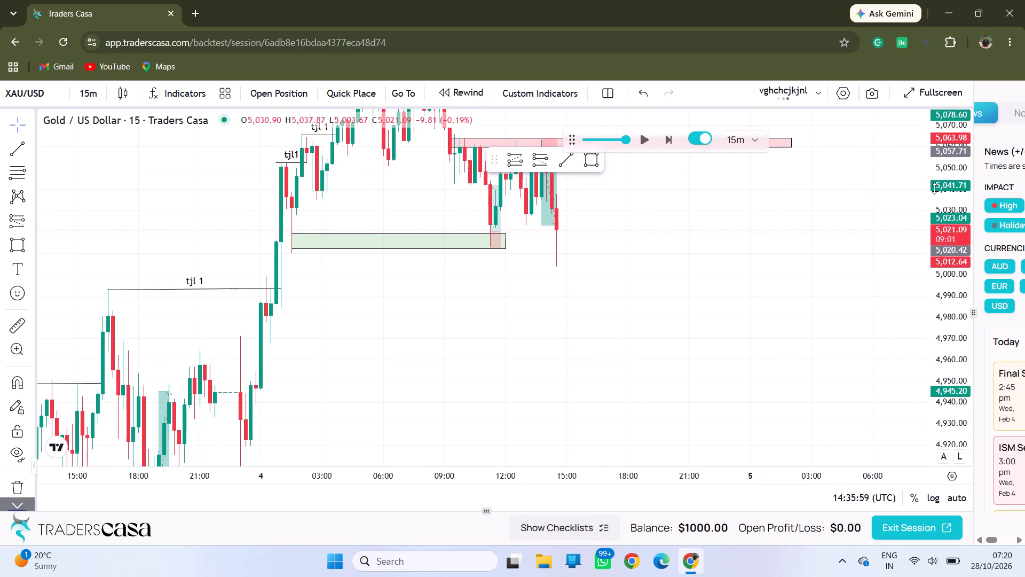
drag(934, 188, 942, 286)
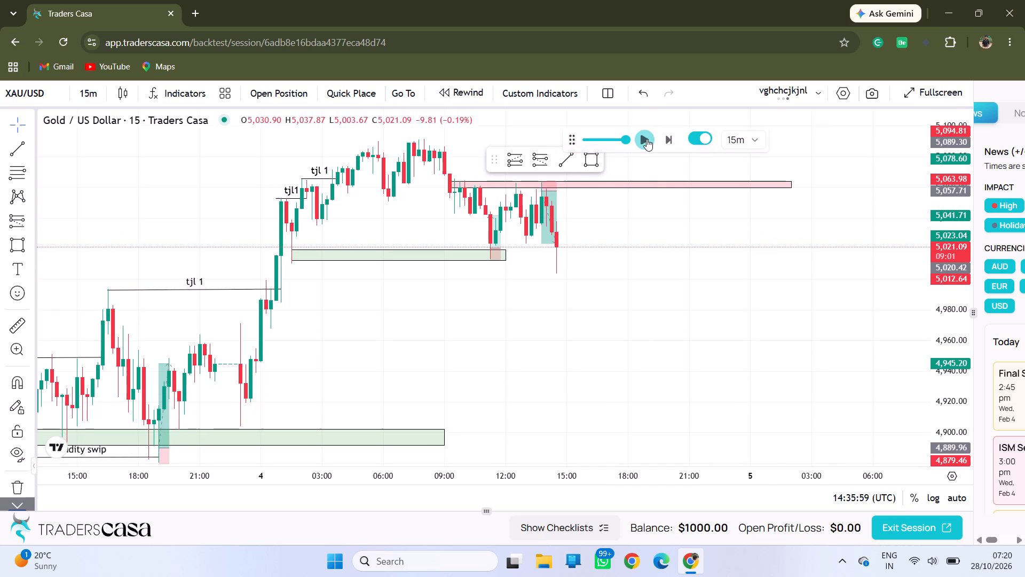
click(646, 139)
click(646, 139)
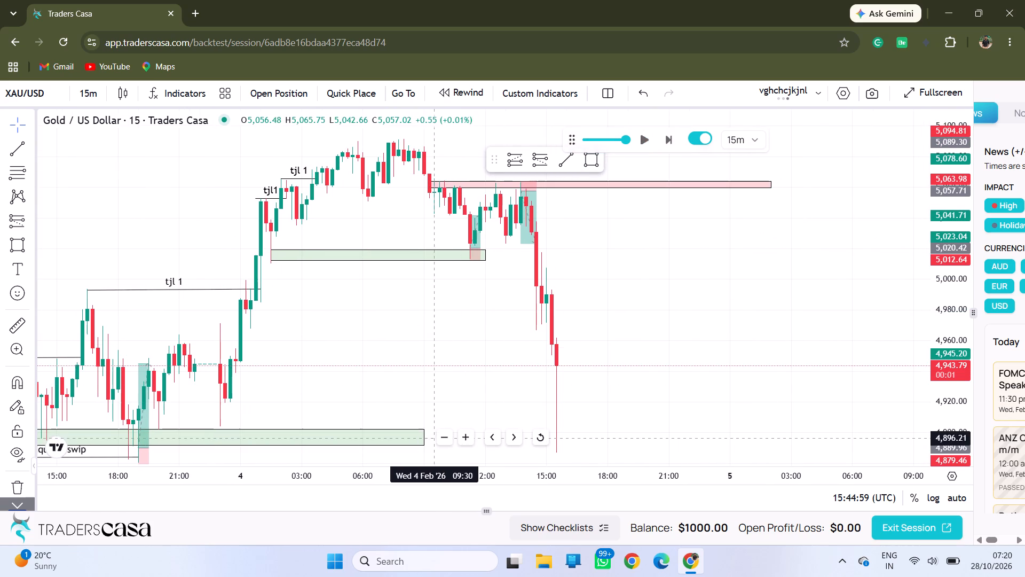
Extend the lower green zone forward in time to about 22:30 on 4 Feb.
drag(425, 437, 700, 452)
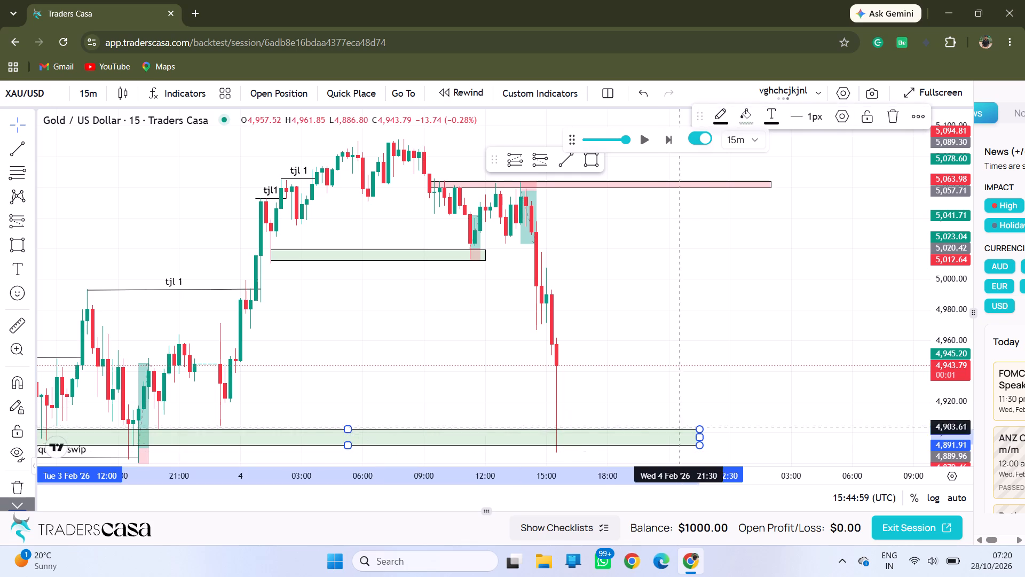
click(649, 389)
On the 1-minute chart, place a Long Position on the 15:37 candle above the green zone, with entry at about 4,912.34.
click(81, 85)
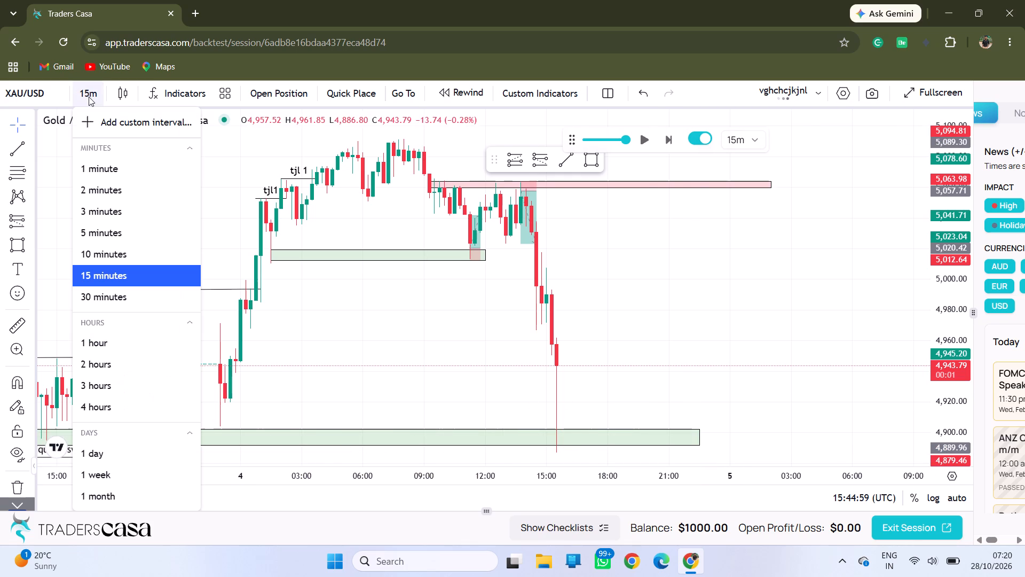
click(105, 173)
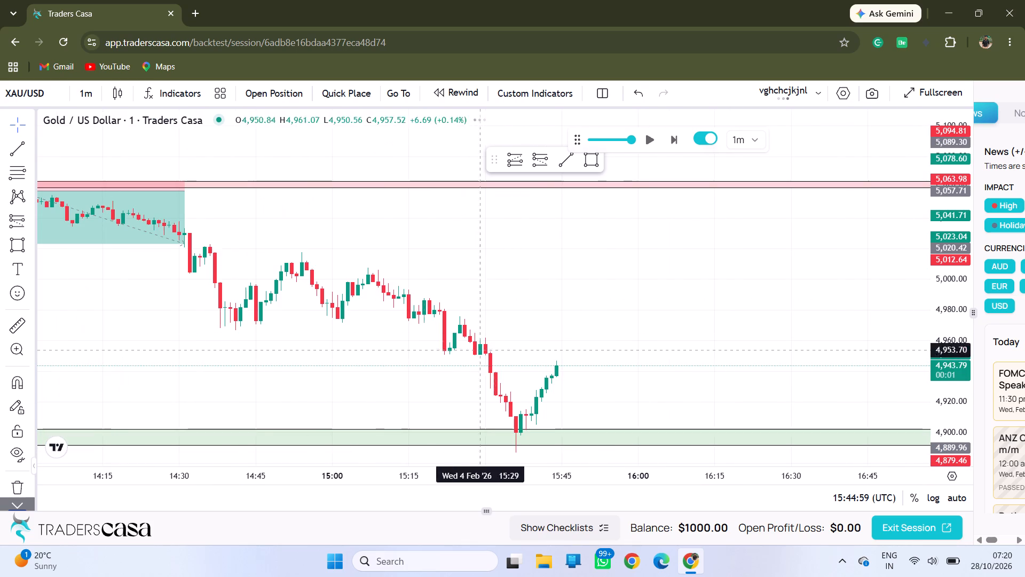
drag(543, 369, 515, 299)
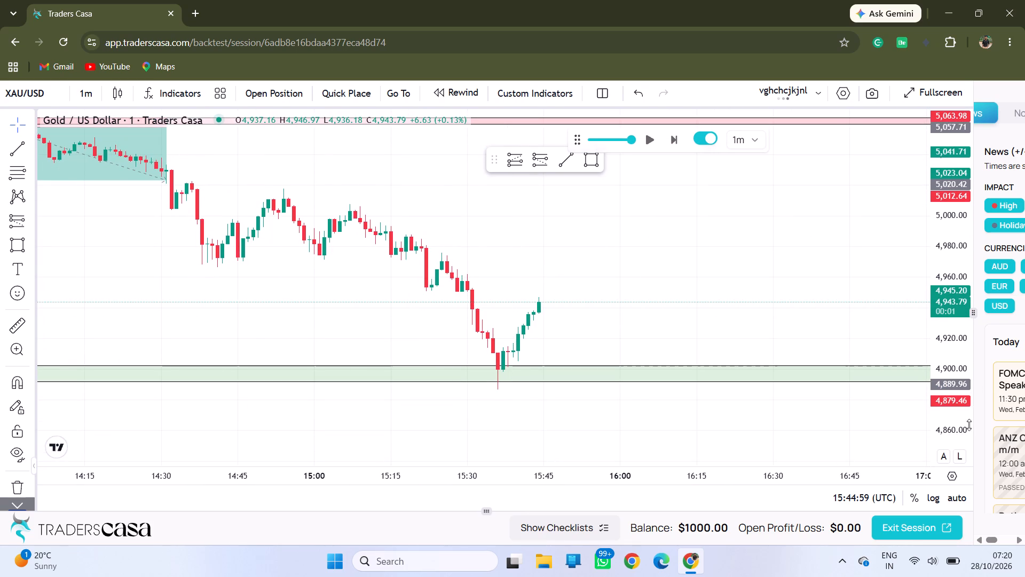
drag(969, 425, 912, 212)
drag(595, 356, 597, 155)
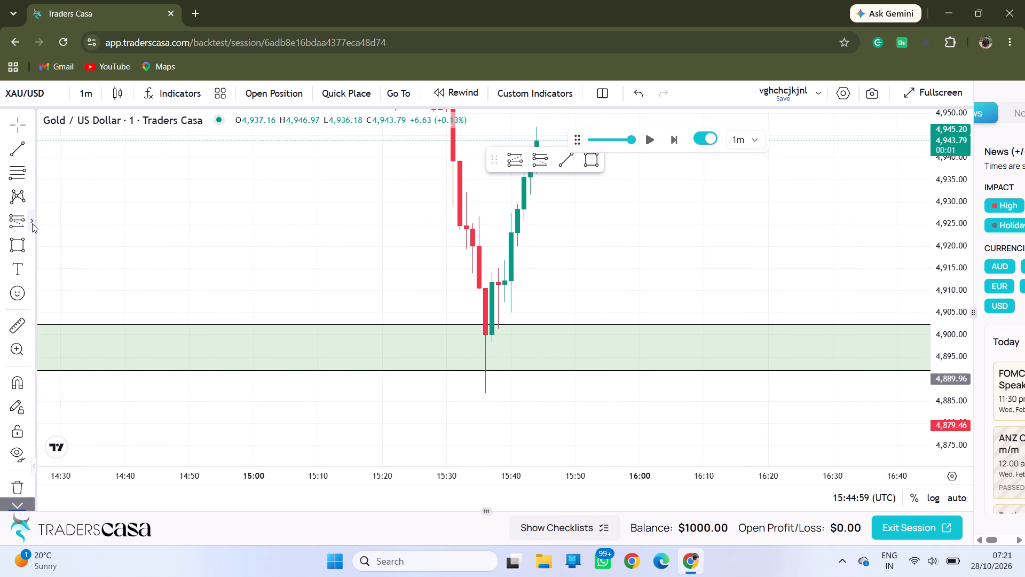
click(32, 223)
click(127, 170)
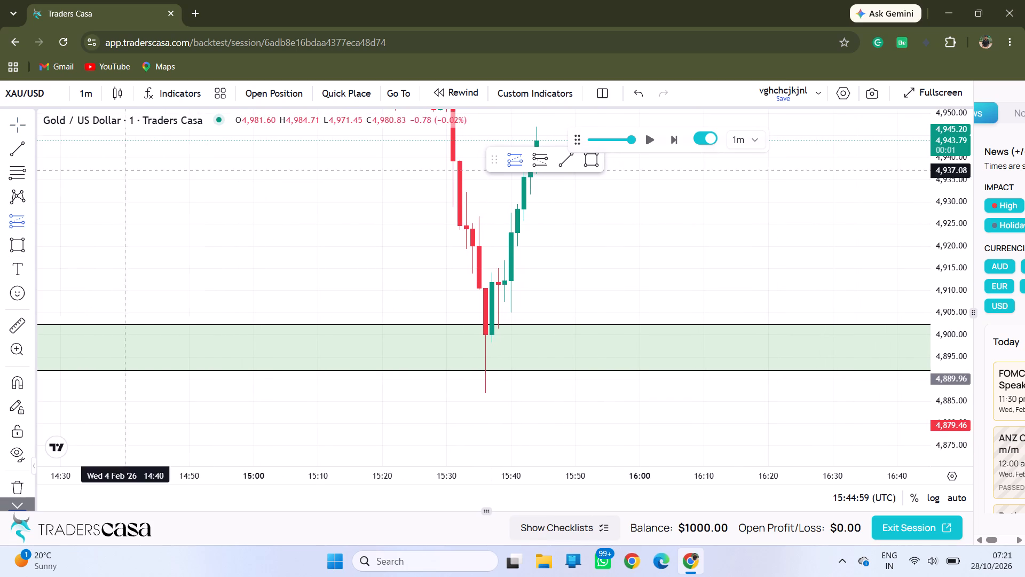
click(492, 280)
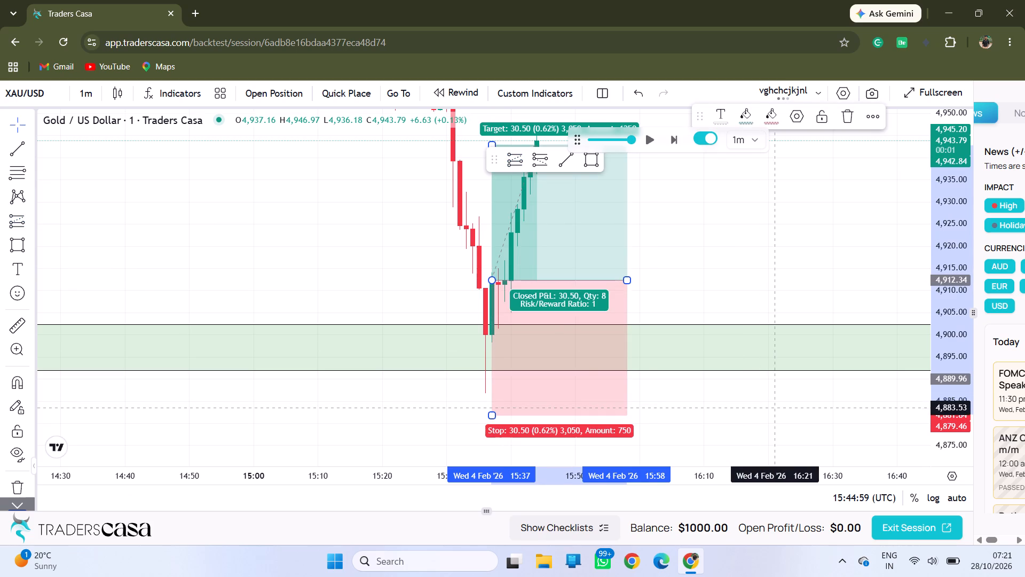
double_click(775, 408)
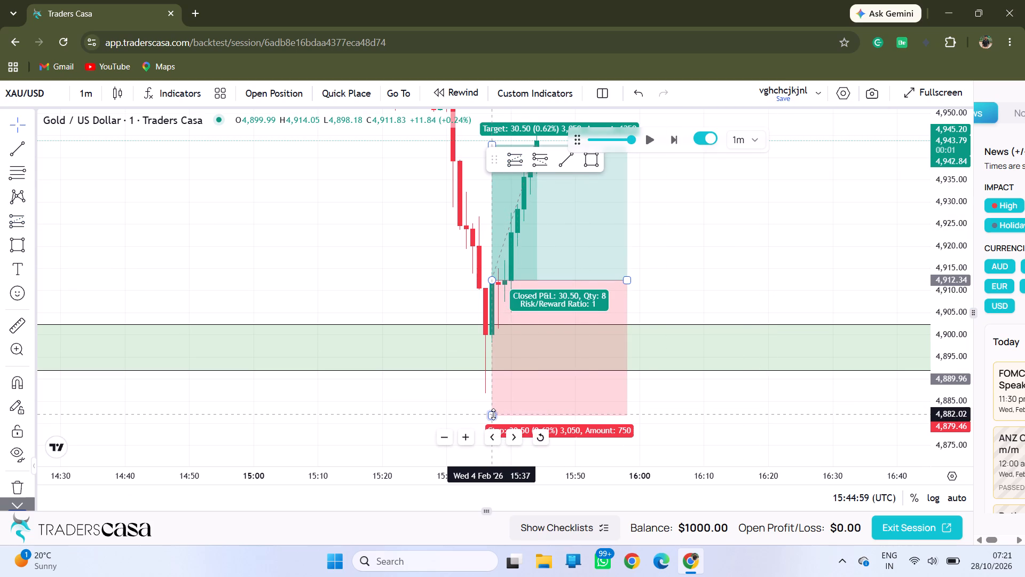
Raise the long position's stop to about 4,895.90, inside the green zone.
drag(493, 414, 561, 339)
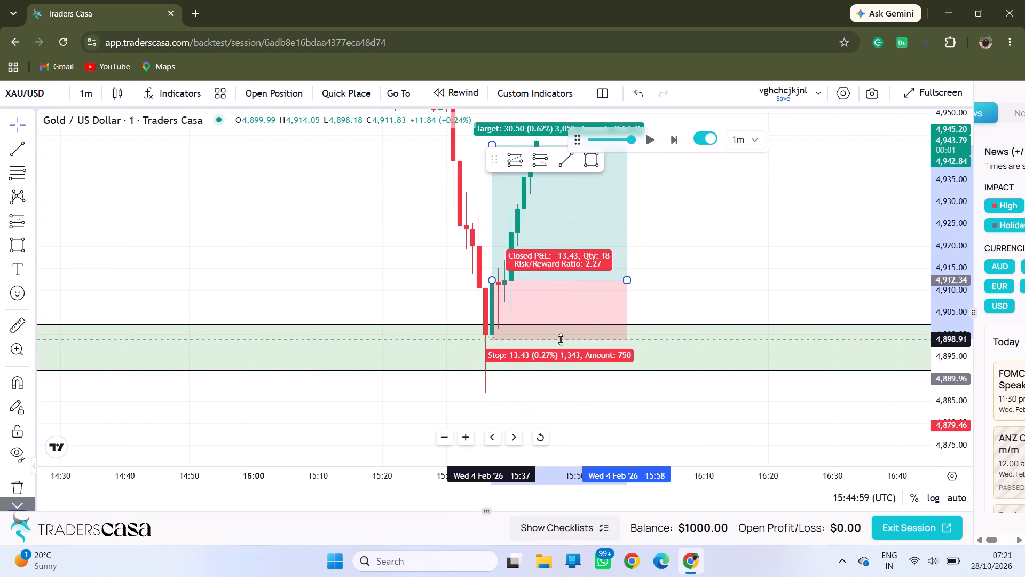
drag(561, 339, 561, 353)
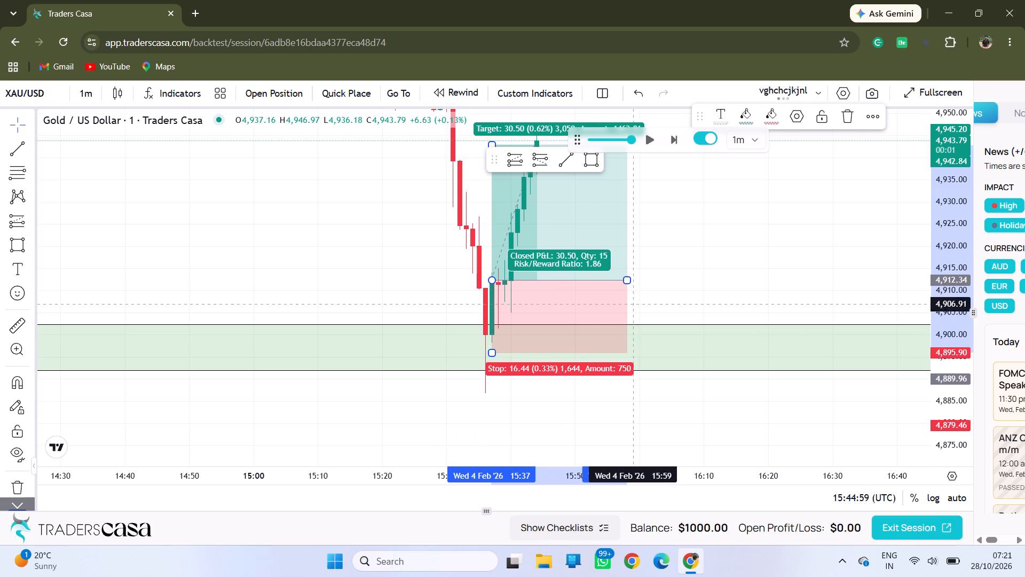
Switch to the 1-hour chart and examine the drop into the green zone against the earlier zones and tjl lines.
drag(643, 295, 592, 426)
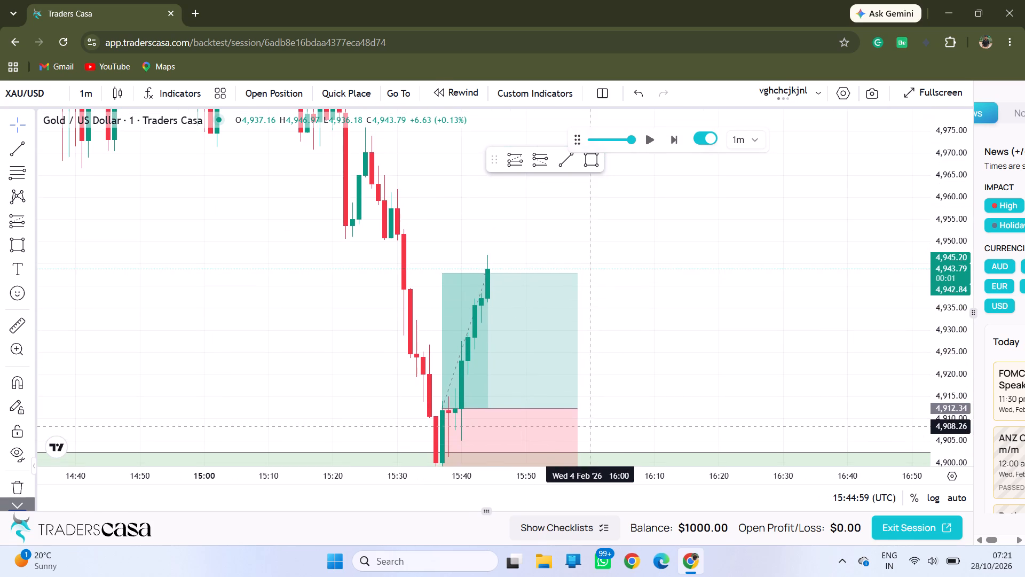
click(98, 89)
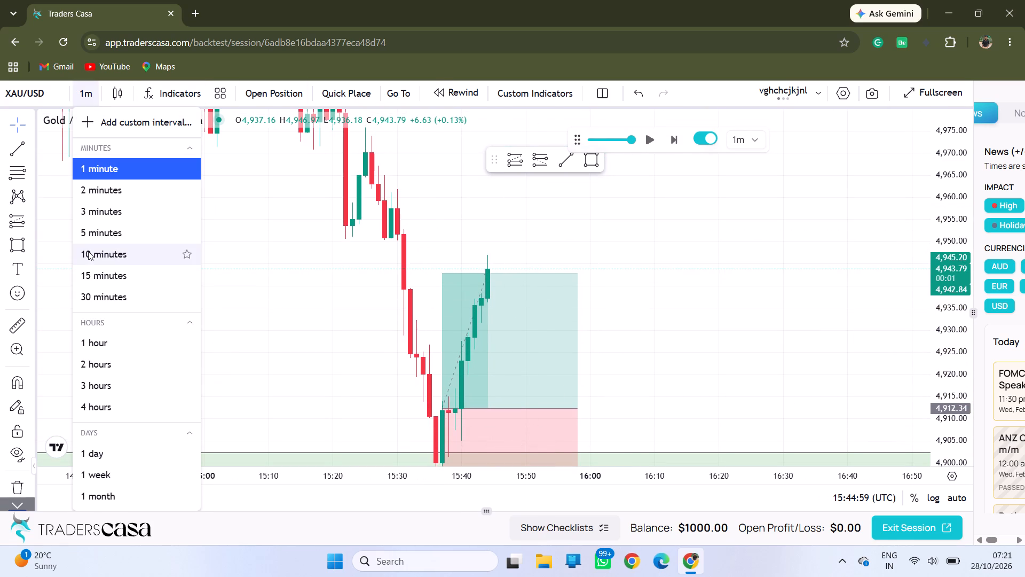
click(103, 338)
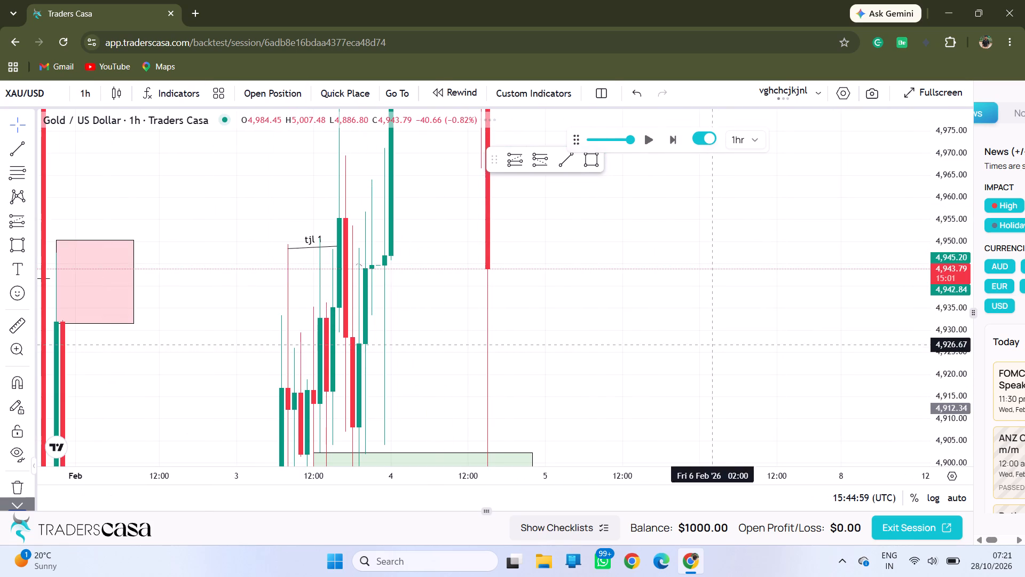
drag(956, 217, 996, 472)
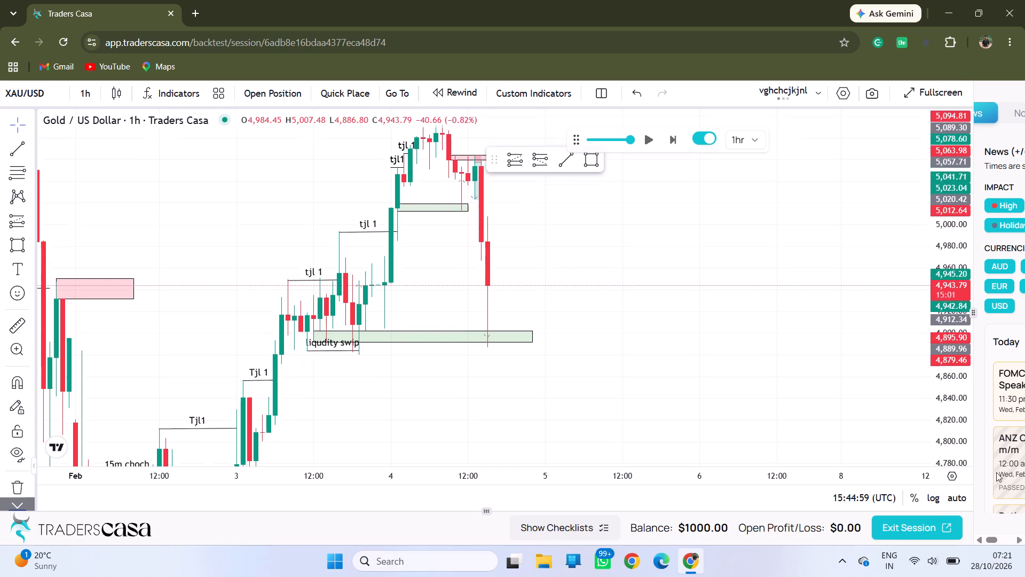
drag(996, 472, 991, 440)
drag(685, 293, 681, 348)
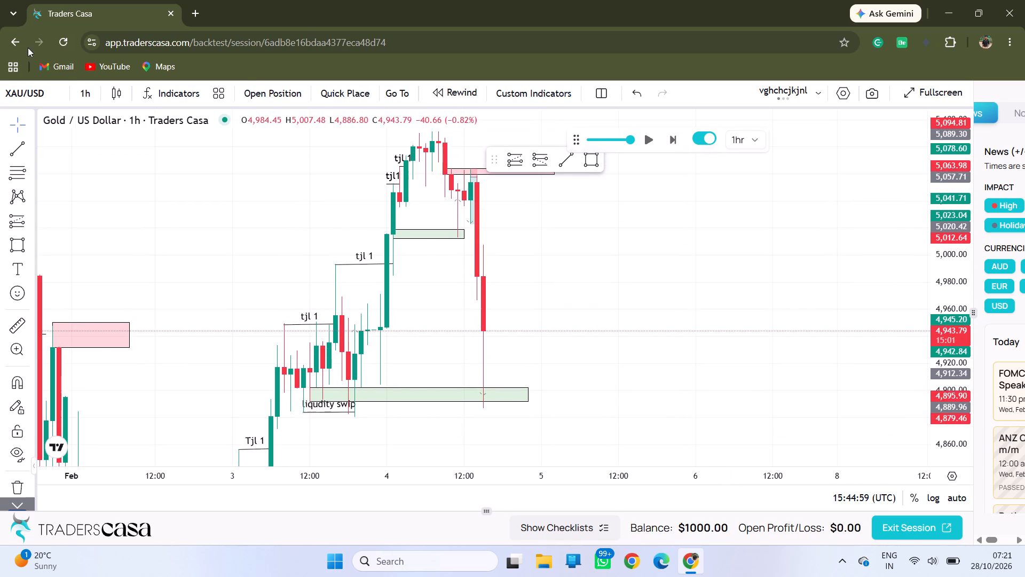
Switch the chart to the 5-minute timeframe.
click(97, 92)
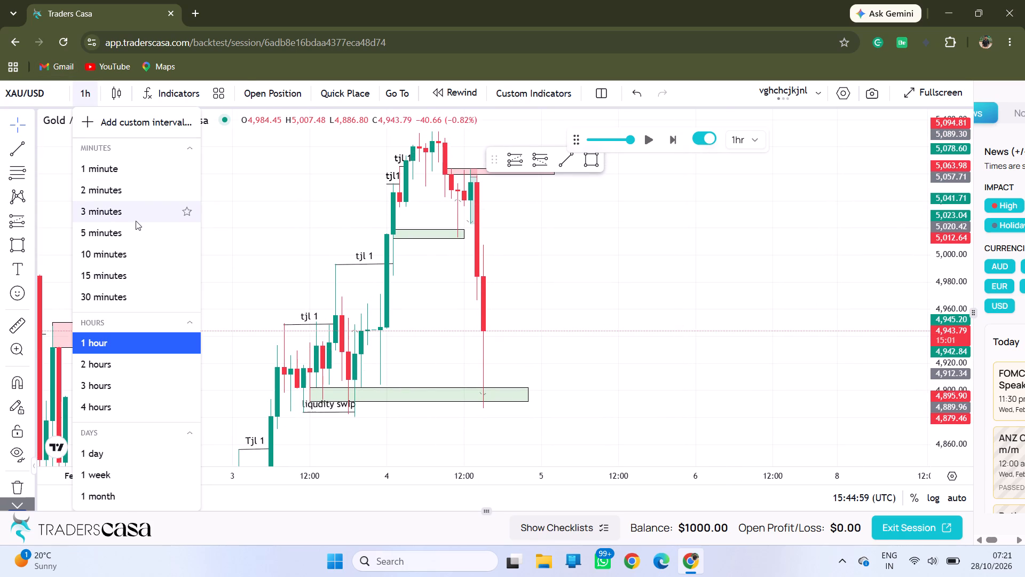
click(137, 228)
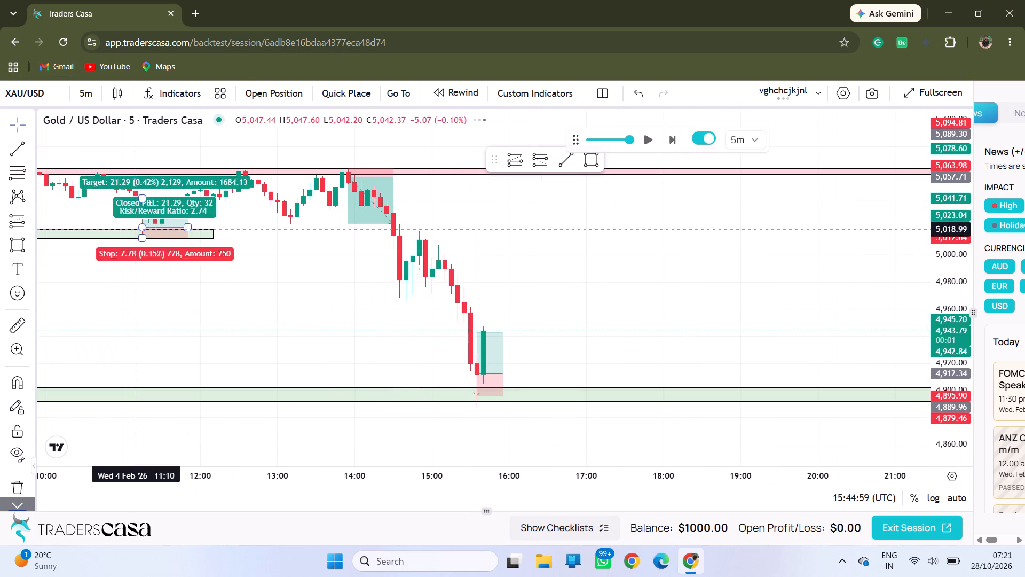
On the 1-minute chart, raise the target of the long position above the green zone to about 4,949.79.
drag(609, 290, 721, 277)
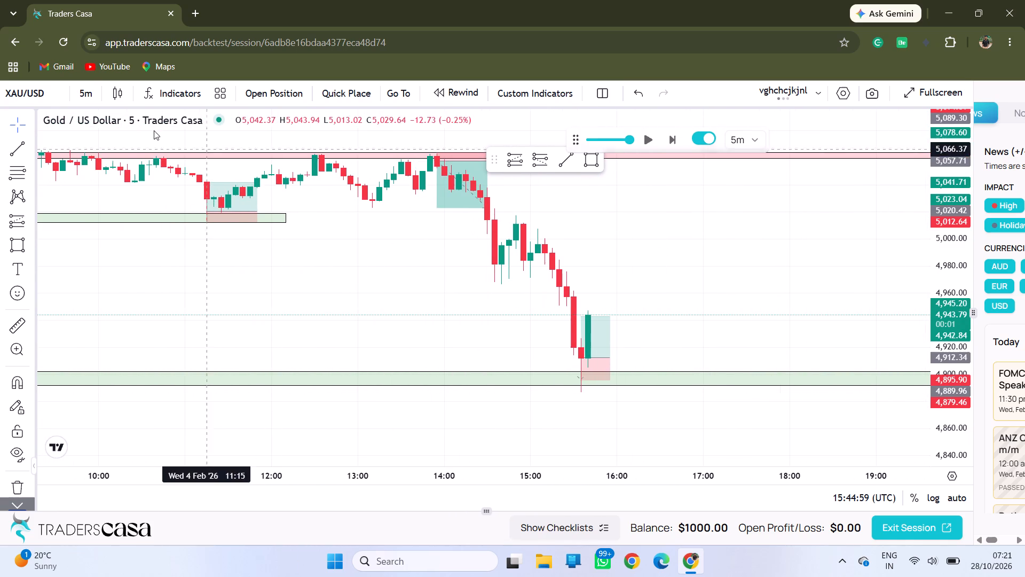
click(88, 100)
click(104, 163)
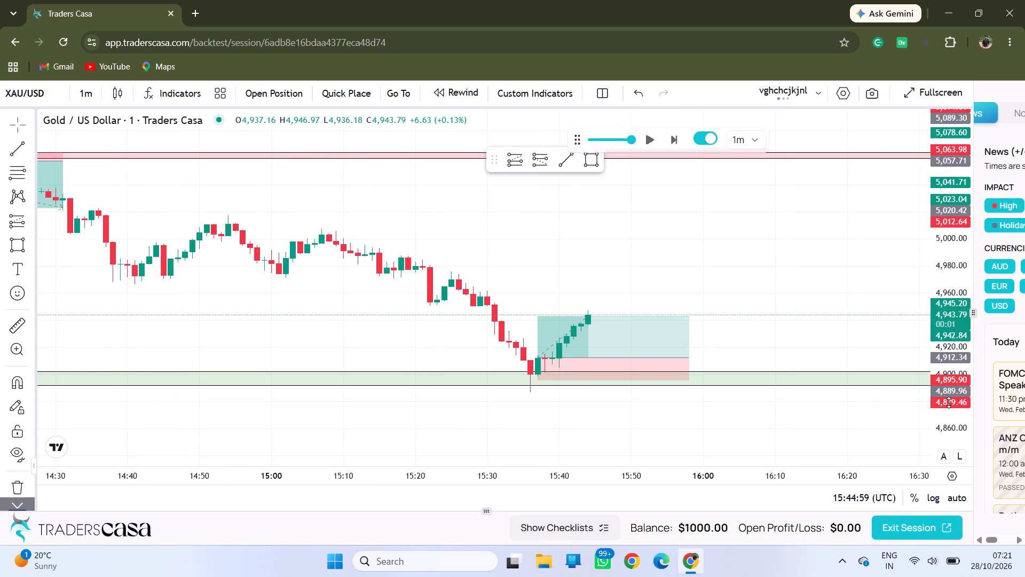
drag(949, 402, 944, 352)
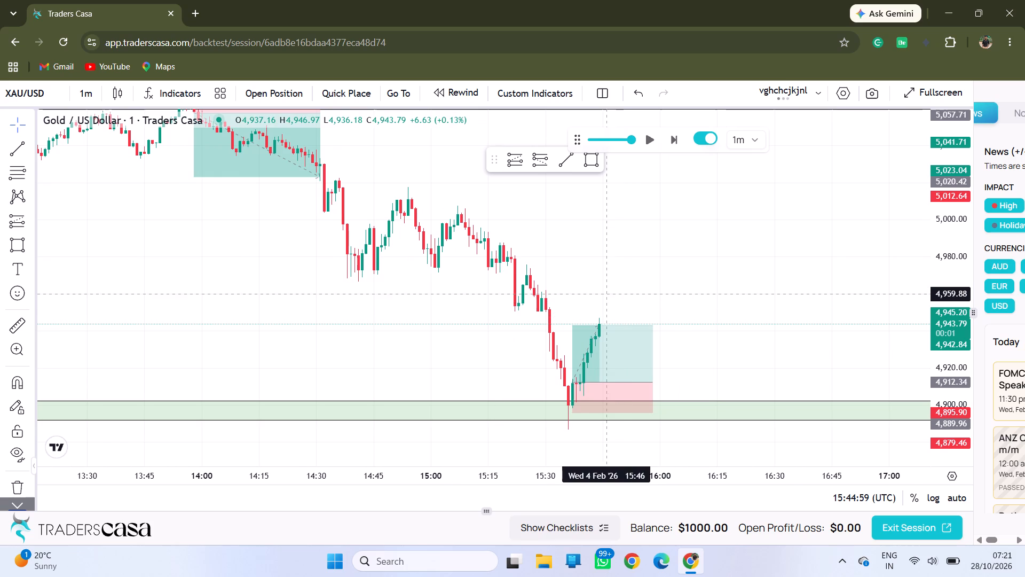
drag(608, 294, 506, 315)
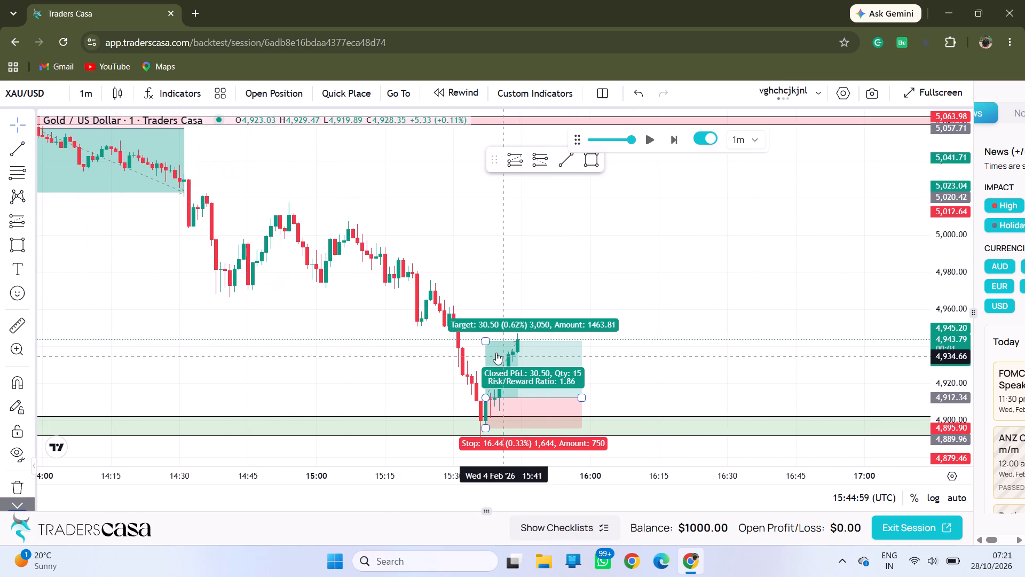
drag(482, 341, 530, 321)
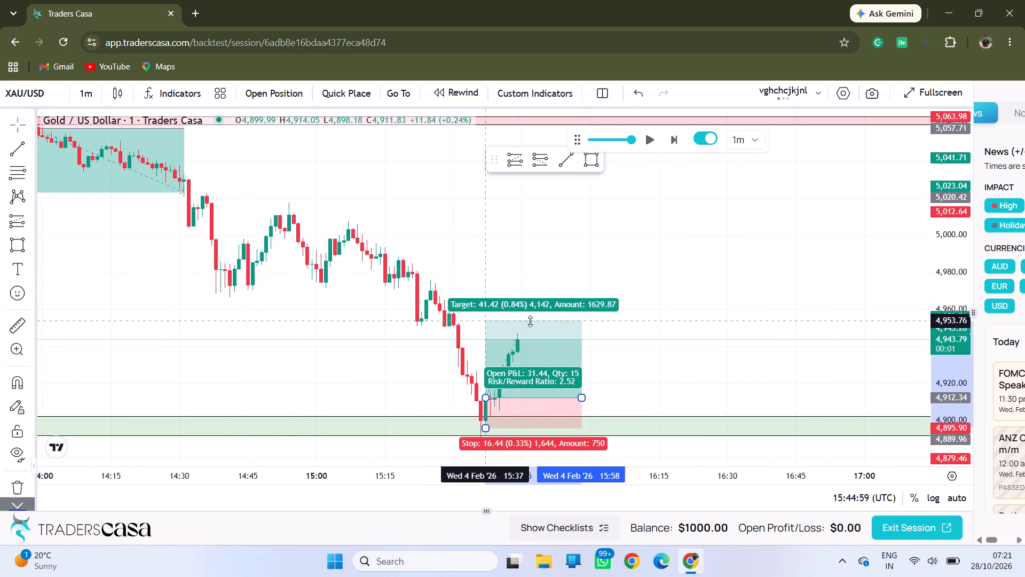
drag(530, 321, 547, 326)
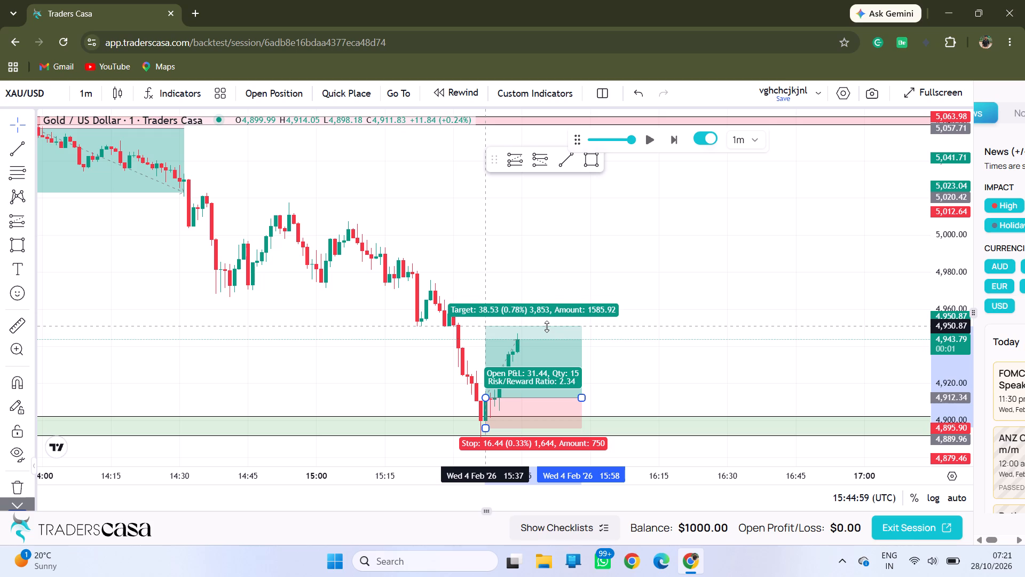
drag(547, 326, 547, 328)
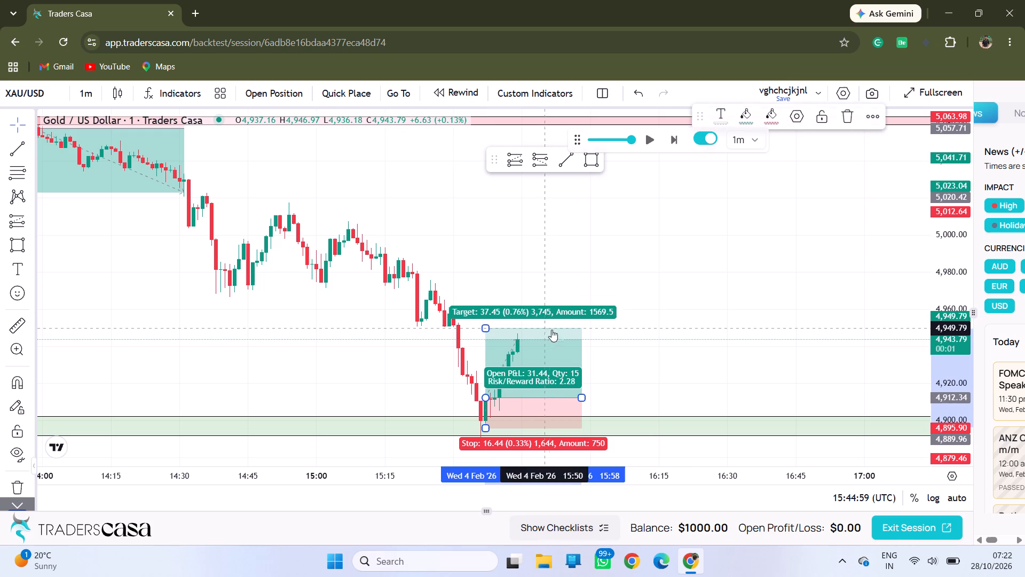
click(649, 386)
Replay the 1-minute price action forward to about 16:00 on 4 Feb.
click(653, 142)
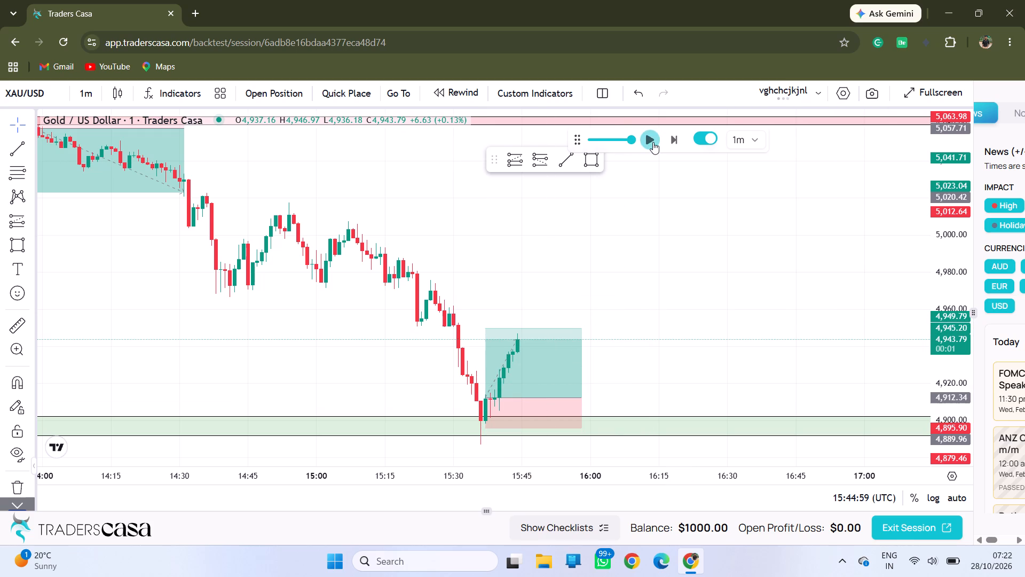
click(653, 142)
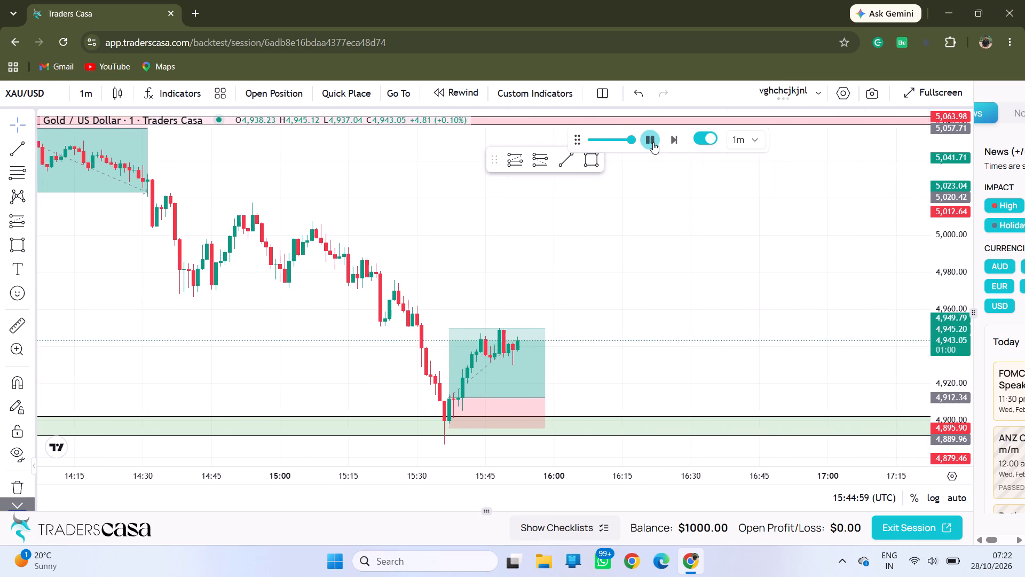
click(653, 142)
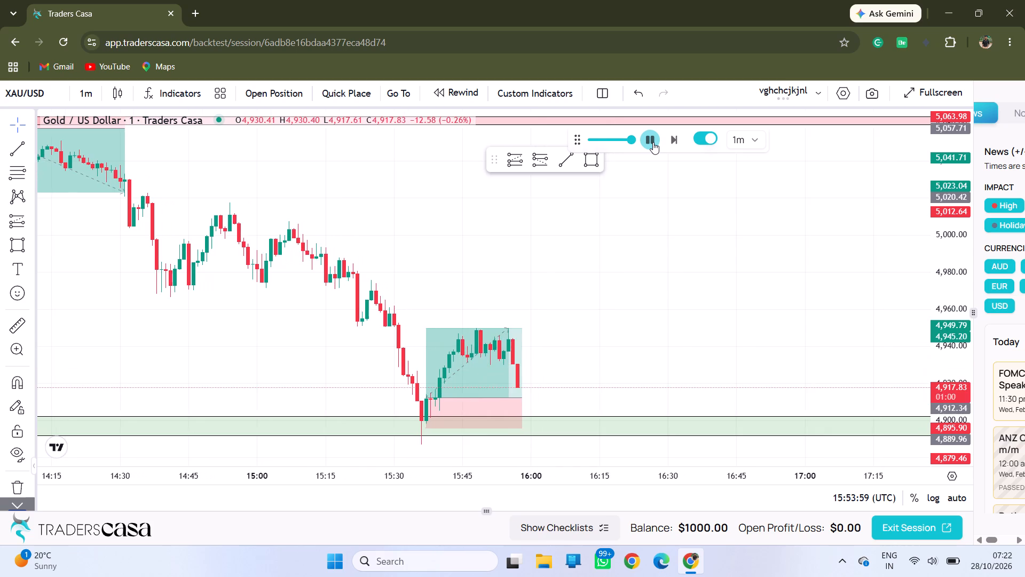
click(653, 142)
Shorten the long position so that it ends at about 15:55, where price reaches its target.
drag(568, 318, 580, 242)
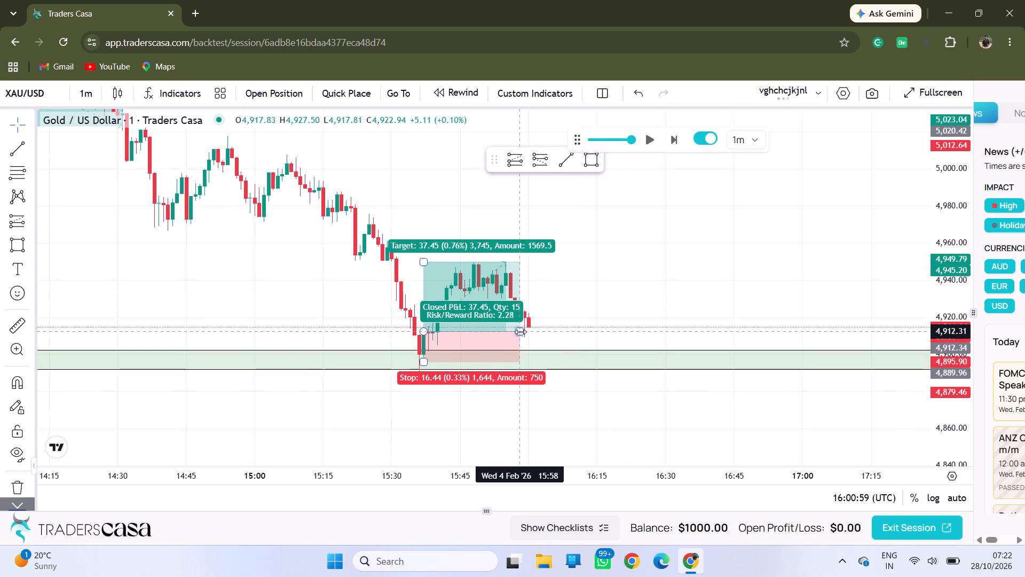
drag(521, 332, 505, 336)
click(677, 313)
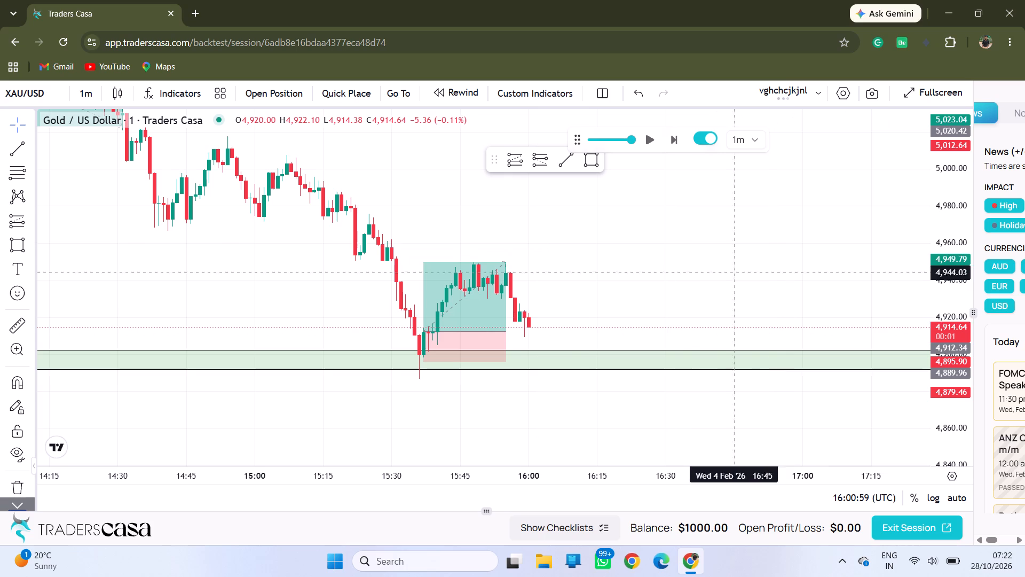
Replay the 1-minute price action forward to about 16:45.
click(653, 142)
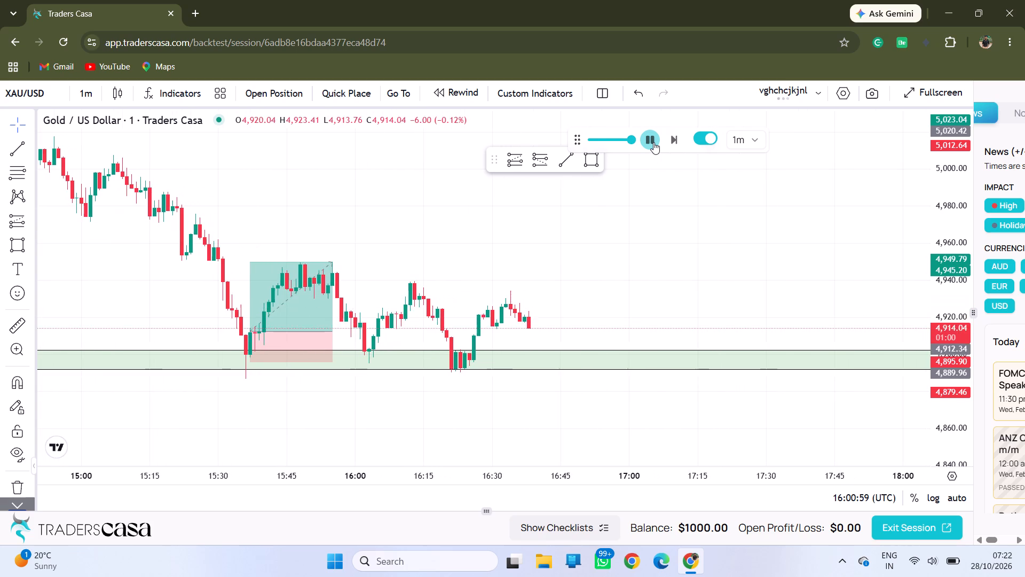
click(653, 142)
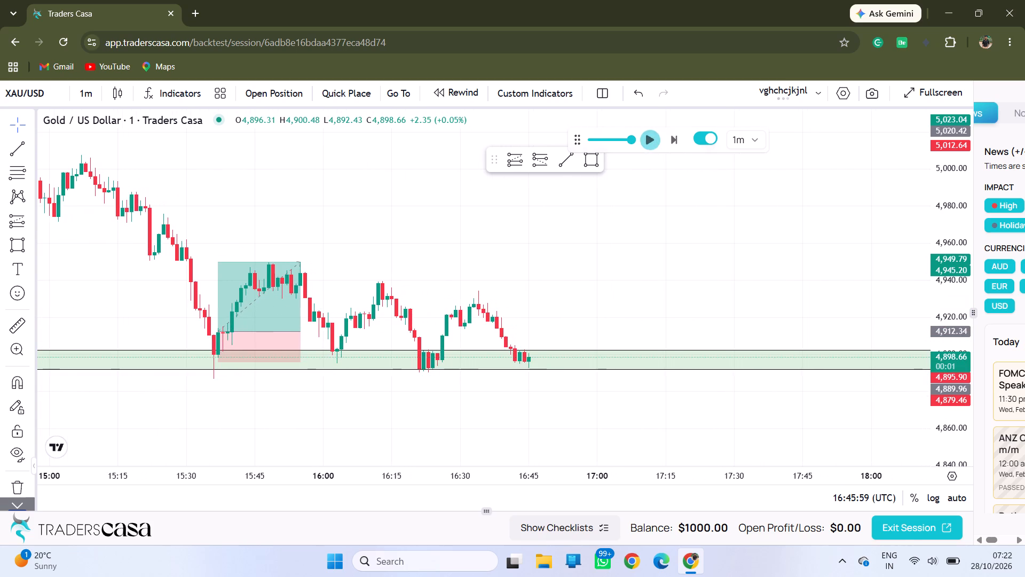
Examine price around the green zone on the 1-minute and 15-minute charts against the earlier zones and tjl lines.
drag(532, 215, 719, 224)
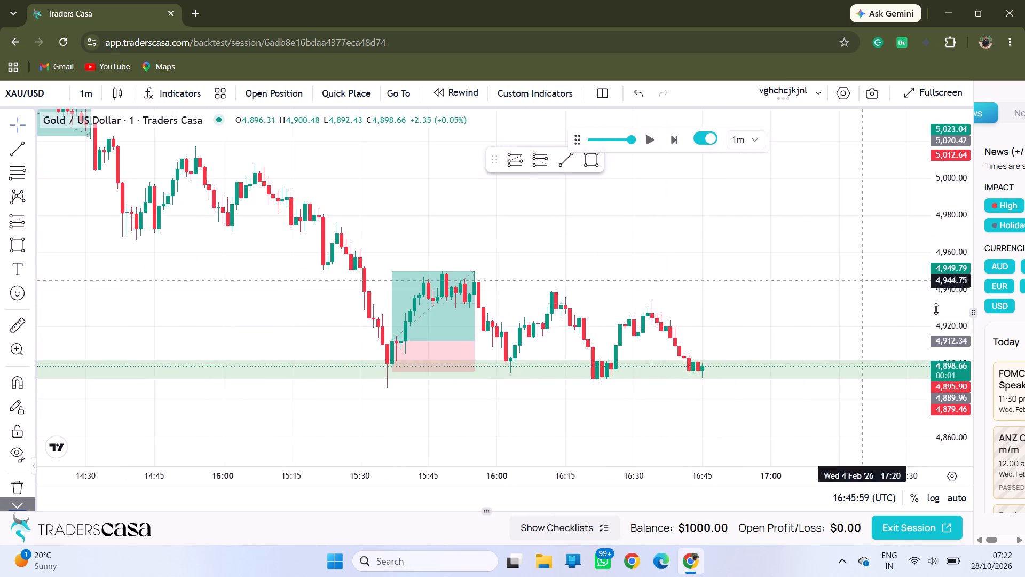
drag(941, 385, 929, 229)
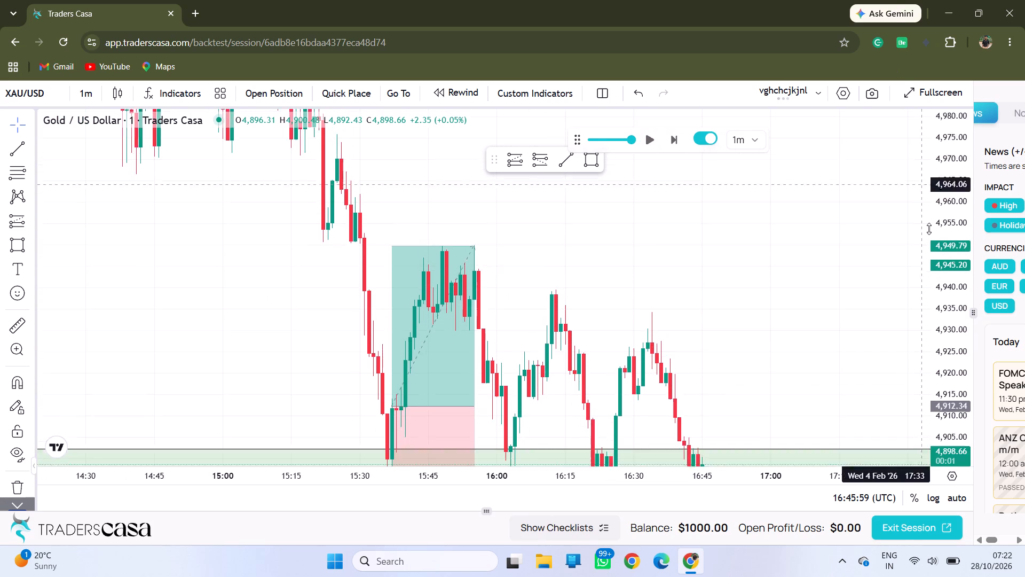
drag(929, 229, 936, 301)
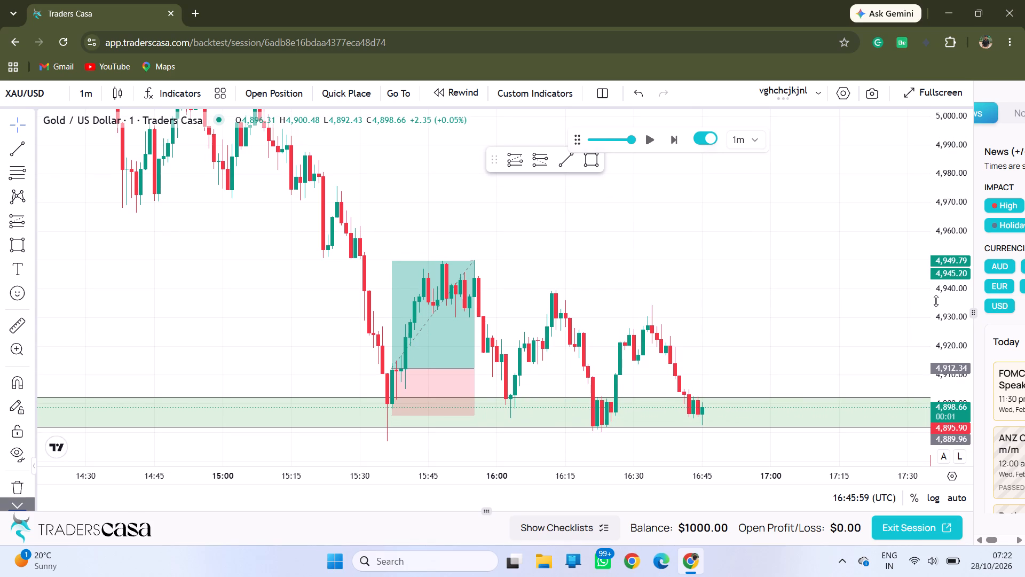
drag(627, 333, 735, 261)
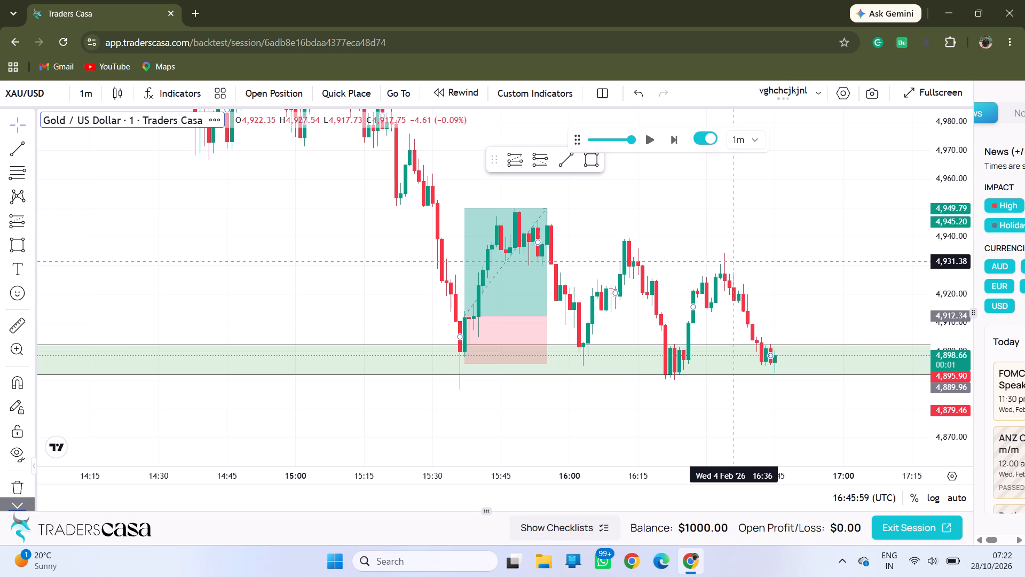
click(92, 99)
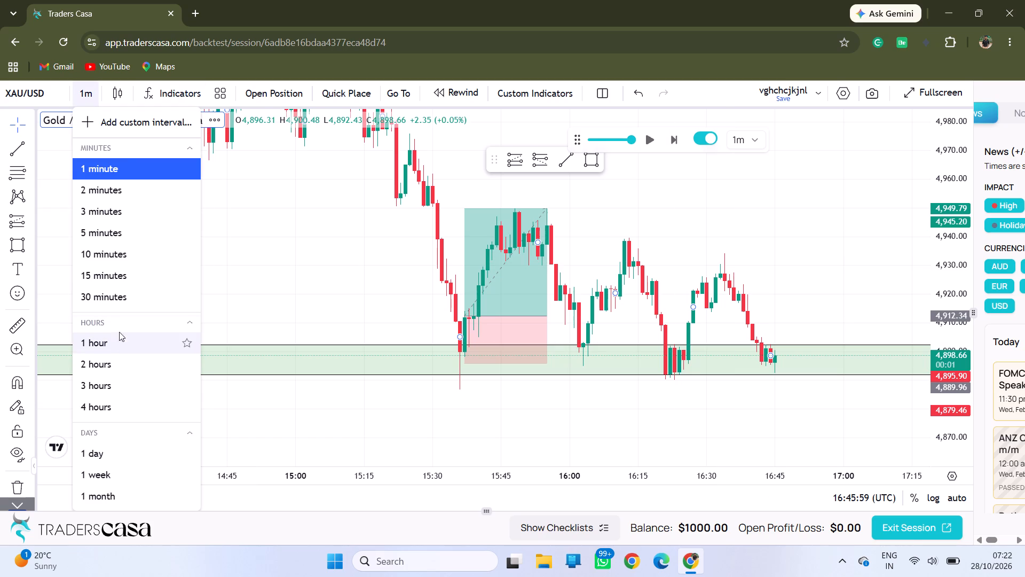
click(132, 277)
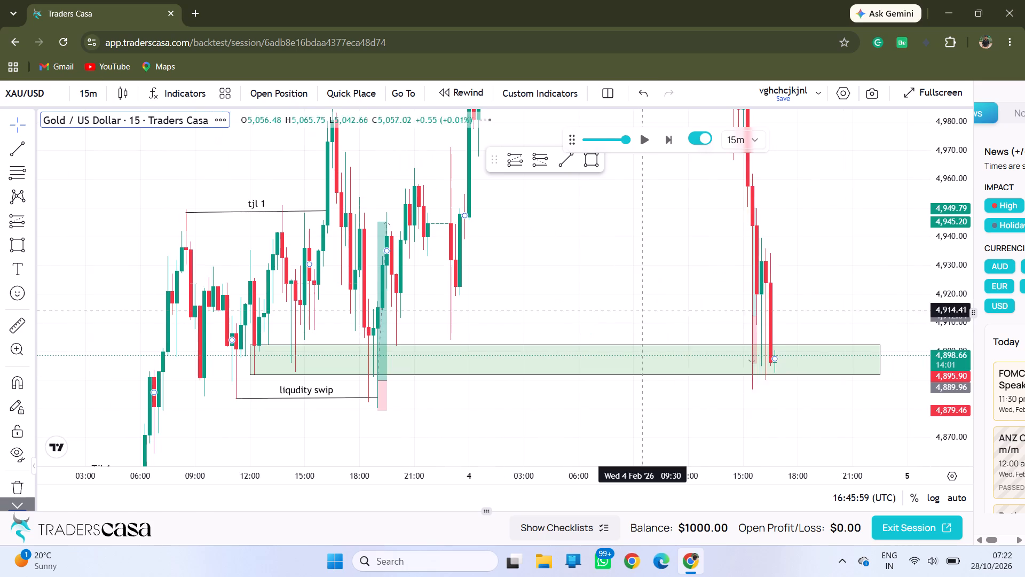
drag(942, 238, 954, 384)
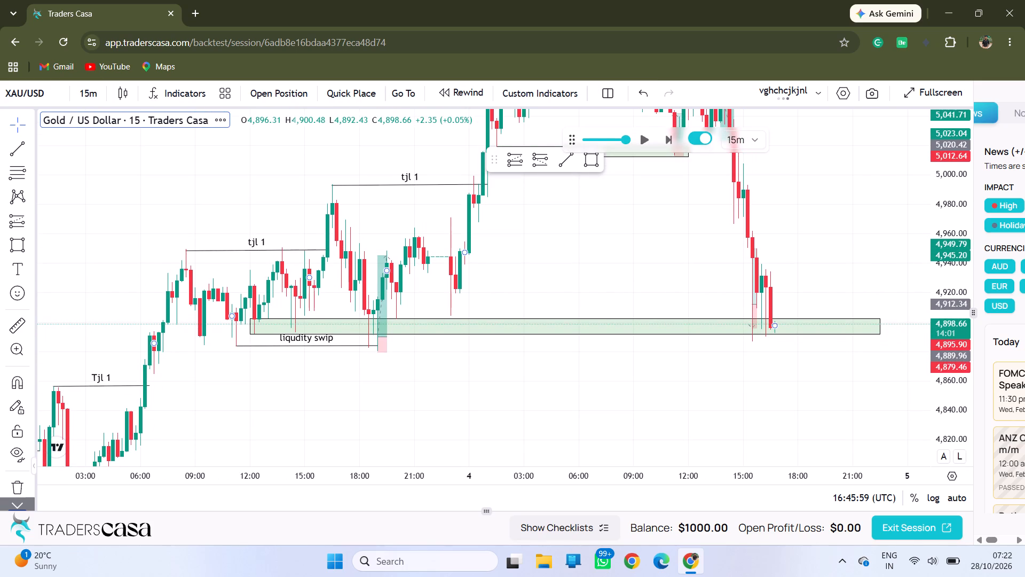
drag(860, 210, 697, 288)
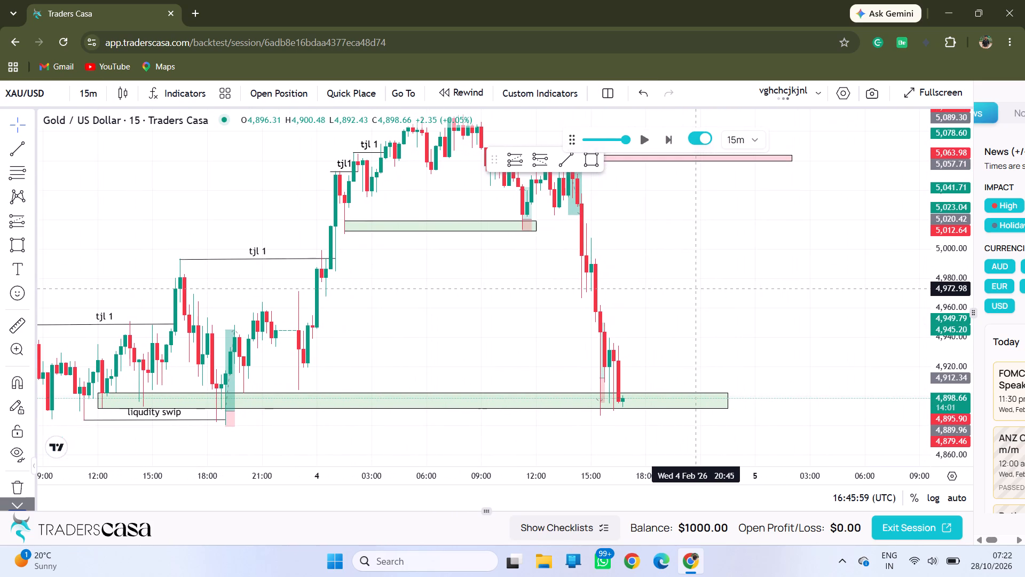
drag(676, 337, 723, 312)
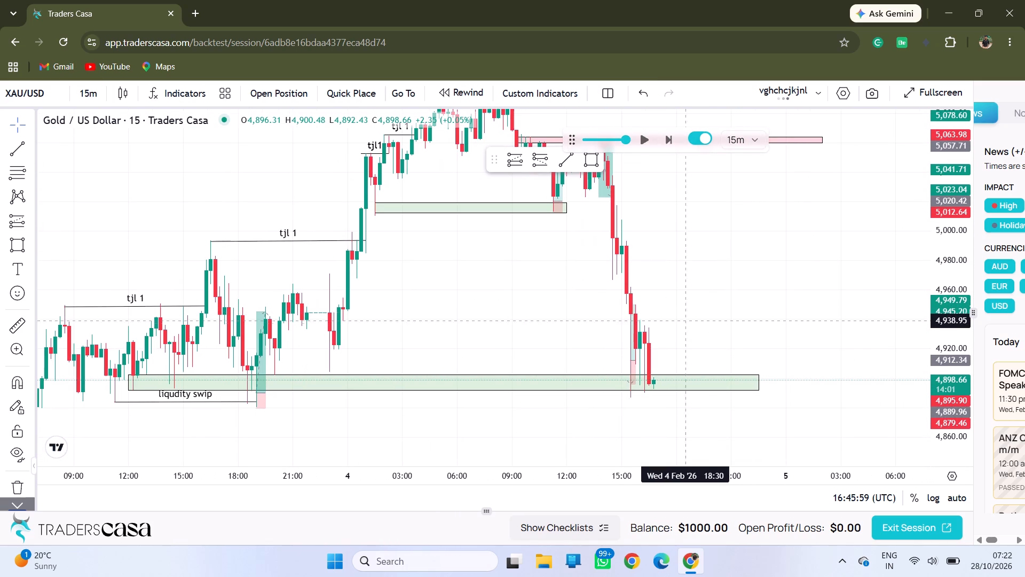
drag(672, 325, 610, 349)
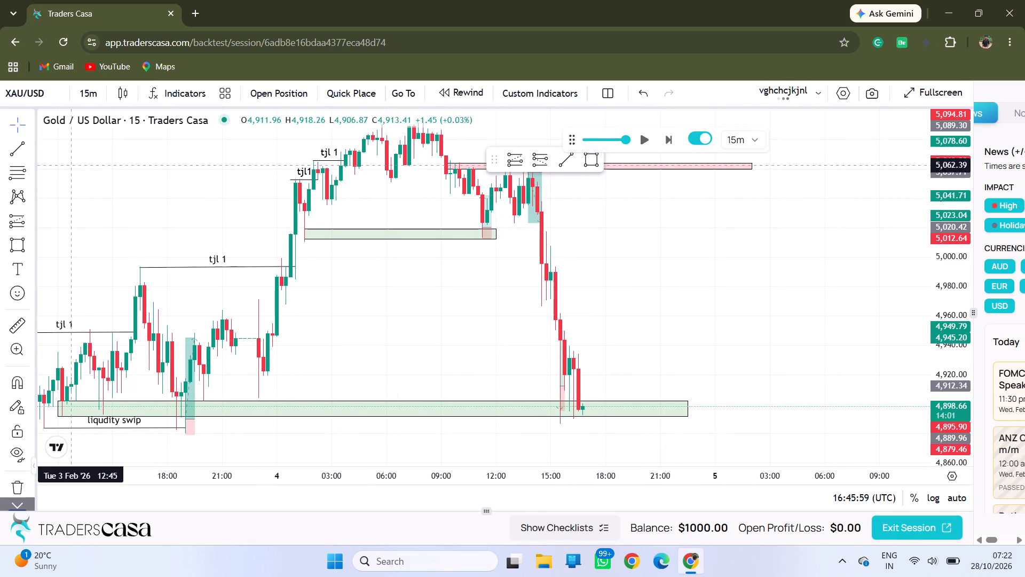
On the 15-minute chart, draw a horizontal trend line at about 4,967.54 from the 14:30 low to 15:15 and label it "tjl 1".
click(22, 153)
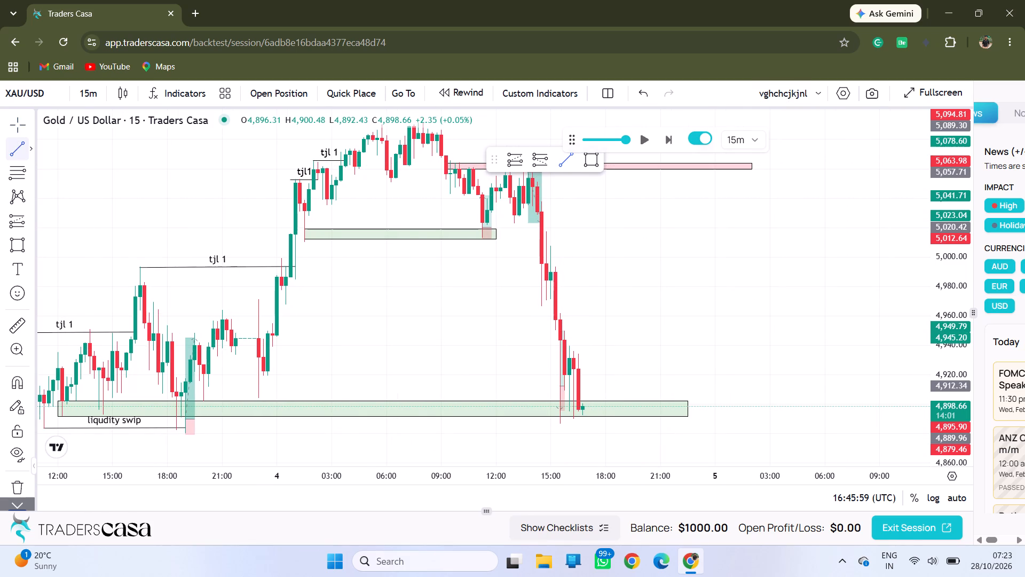
click(542, 305)
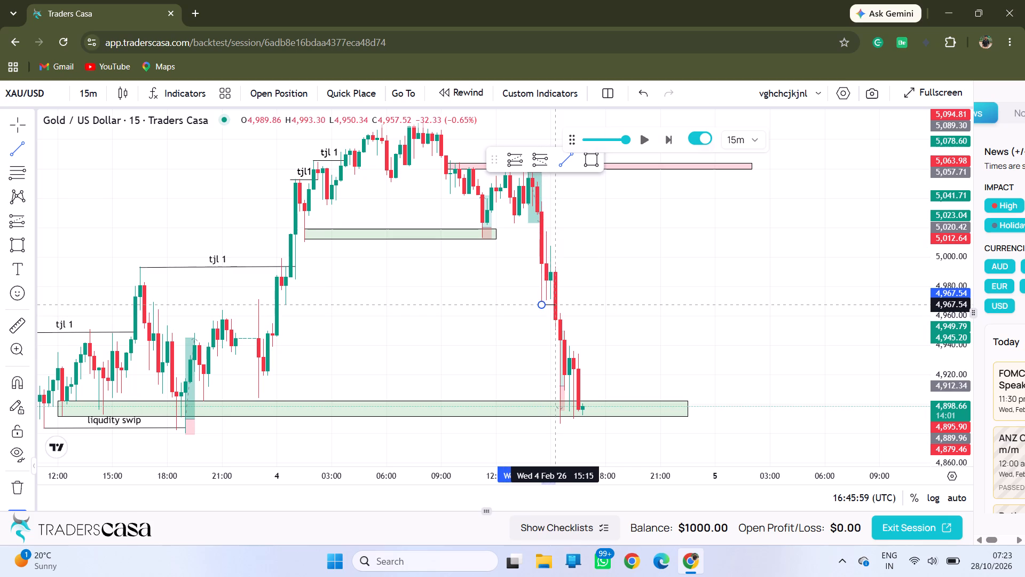
click(556, 305)
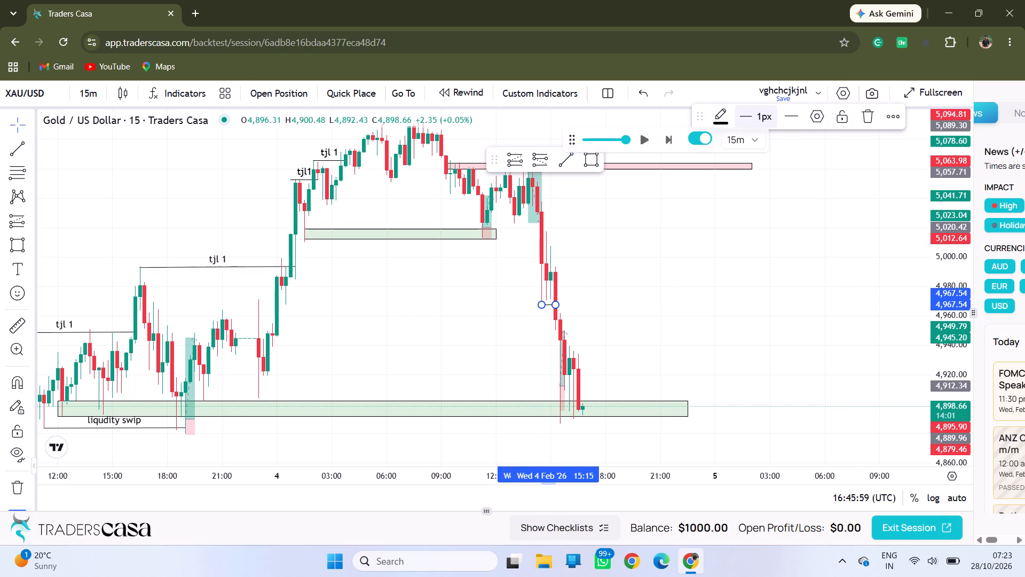
click(549, 304)
text(tjl)
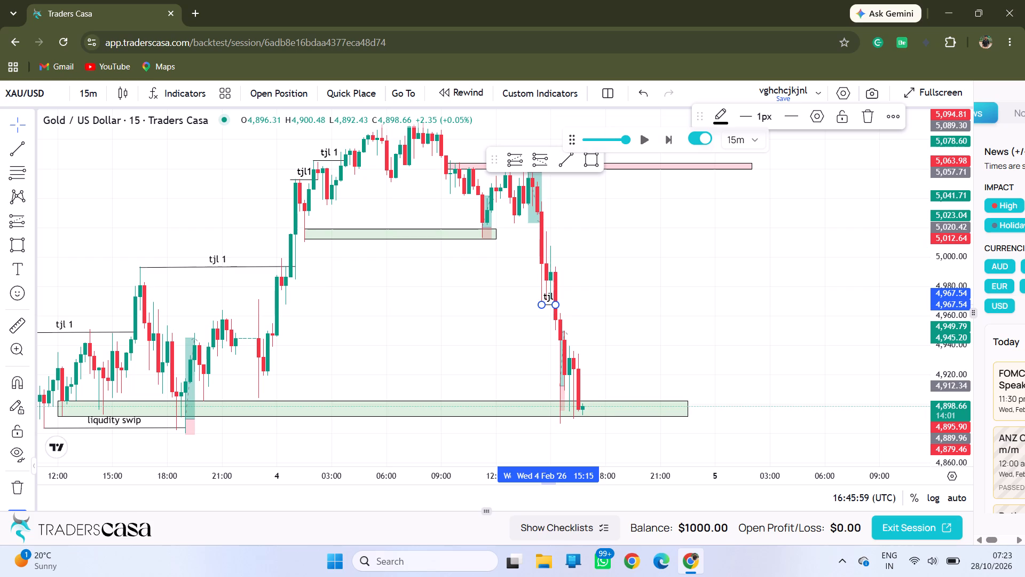
key(space)
text(1)
drag(683, 322, 648, 322)
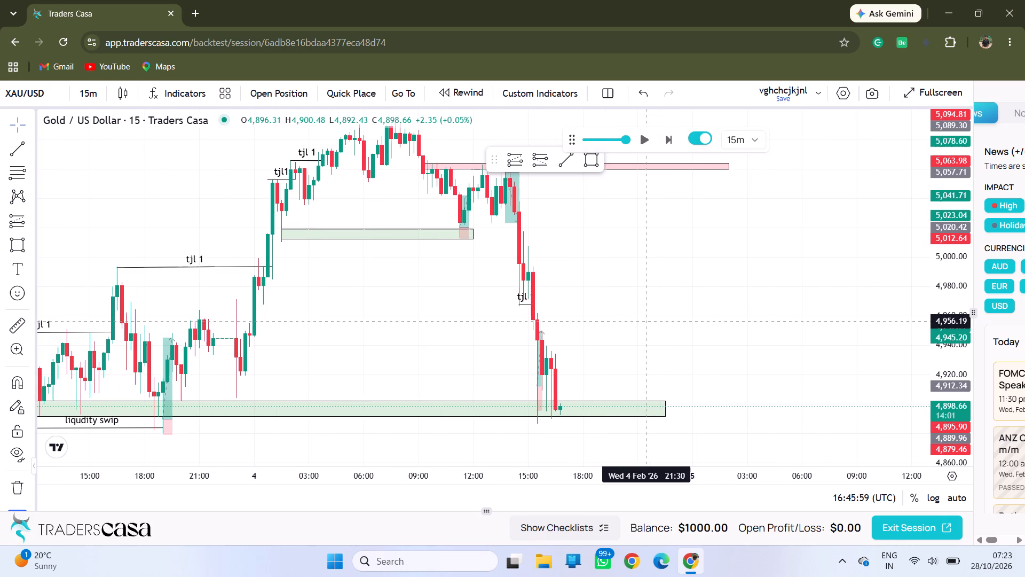
click(542, 337)
Switch the chart to the 5-minute timeframe.
click(88, 91)
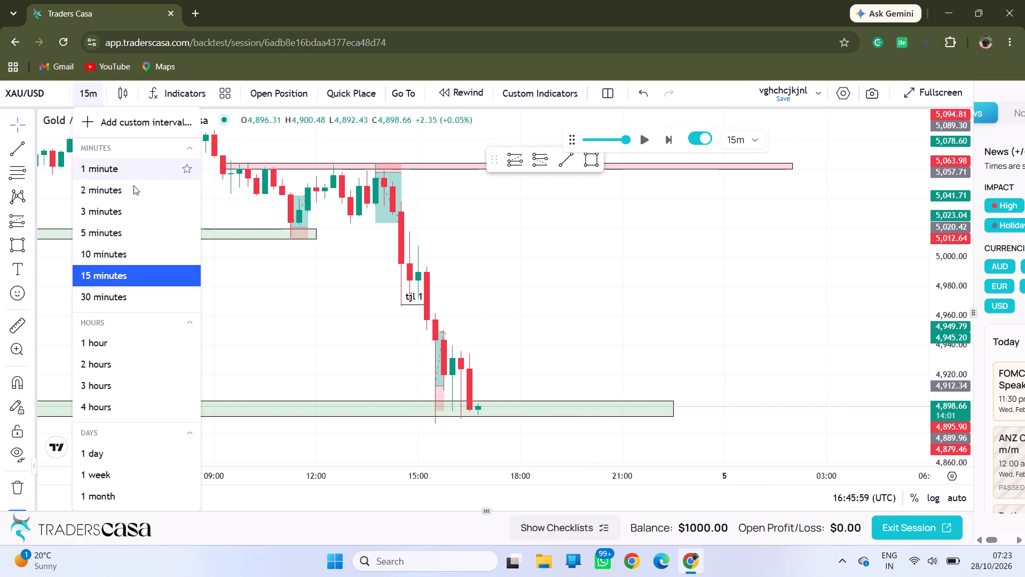
click(133, 239)
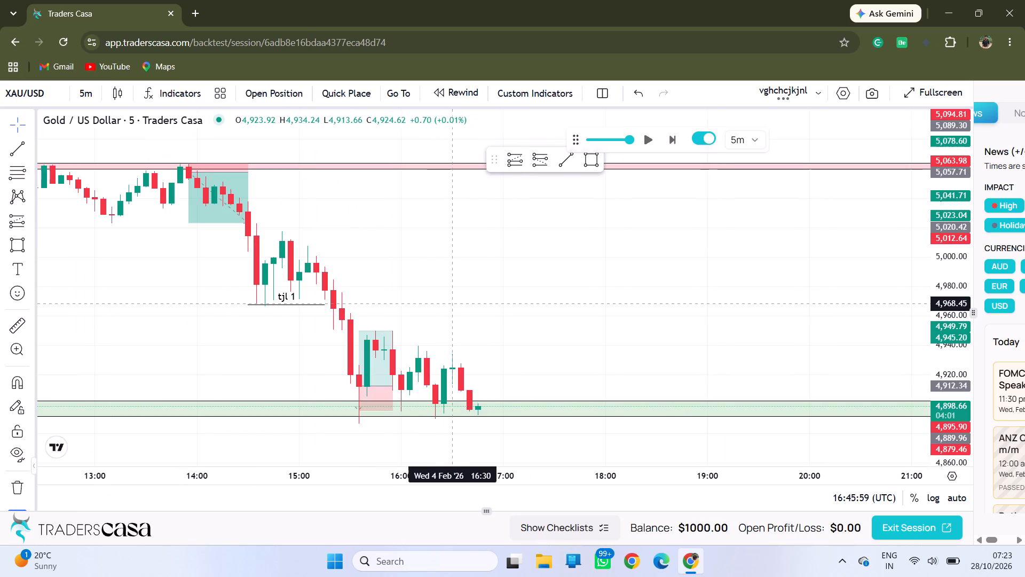
click(450, 303)
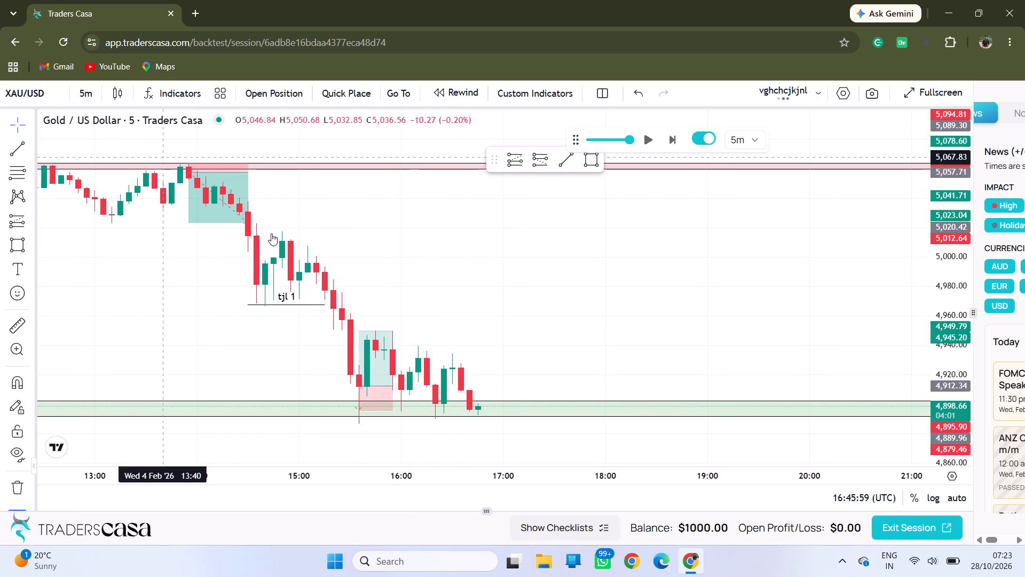
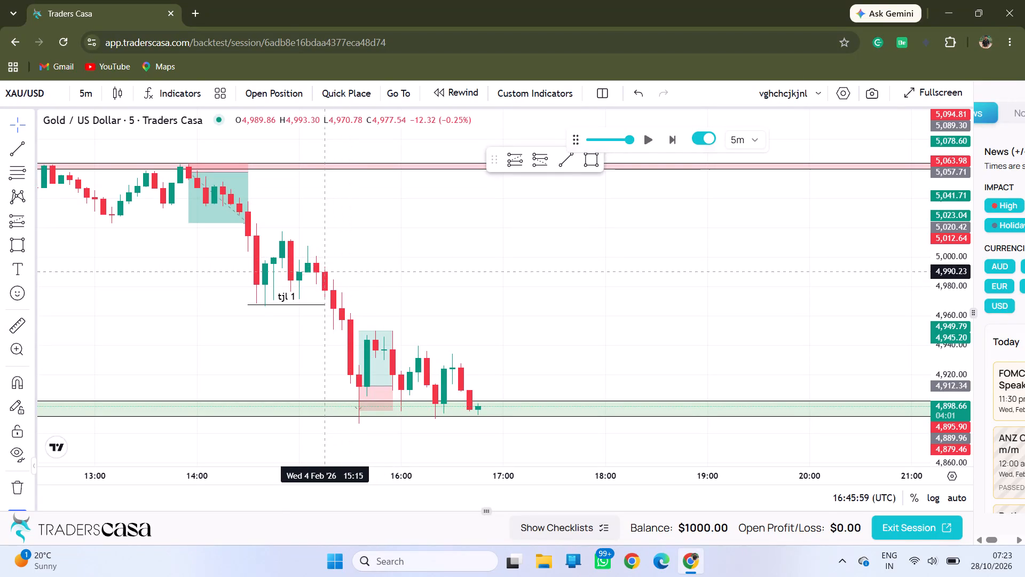
On the 5-minute chart, draw a supply zone rectangle from the 14:45 high at about 5,017 down to 5,010.65, extending to 22:35.
drag(356, 258, 433, 337)
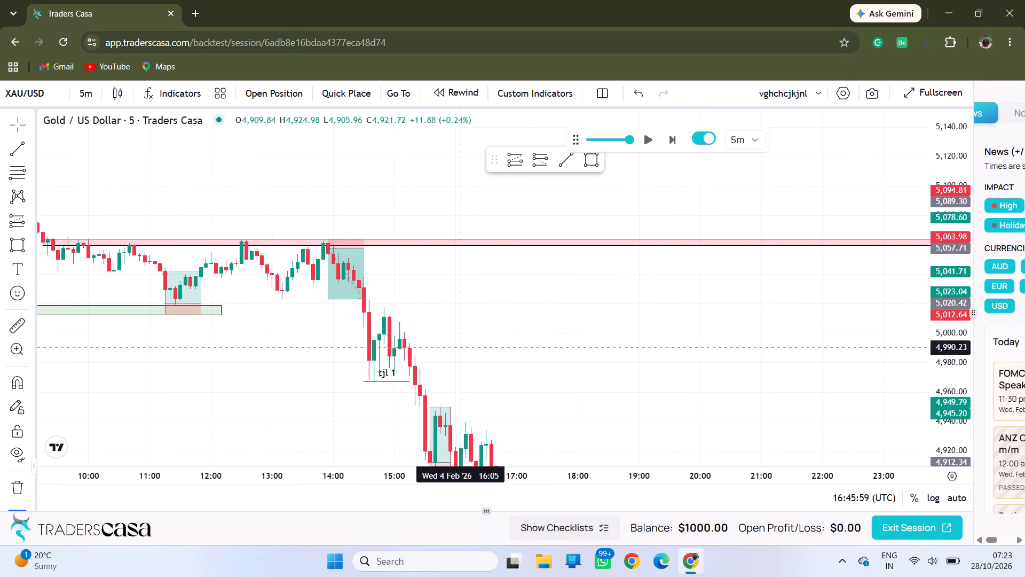
click(488, 330)
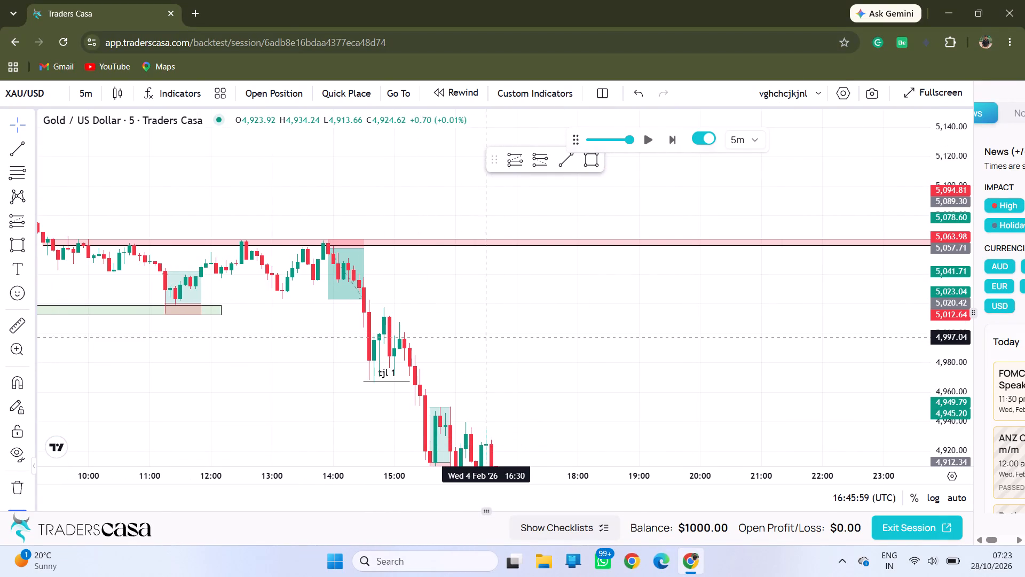
drag(480, 329, 480, 380)
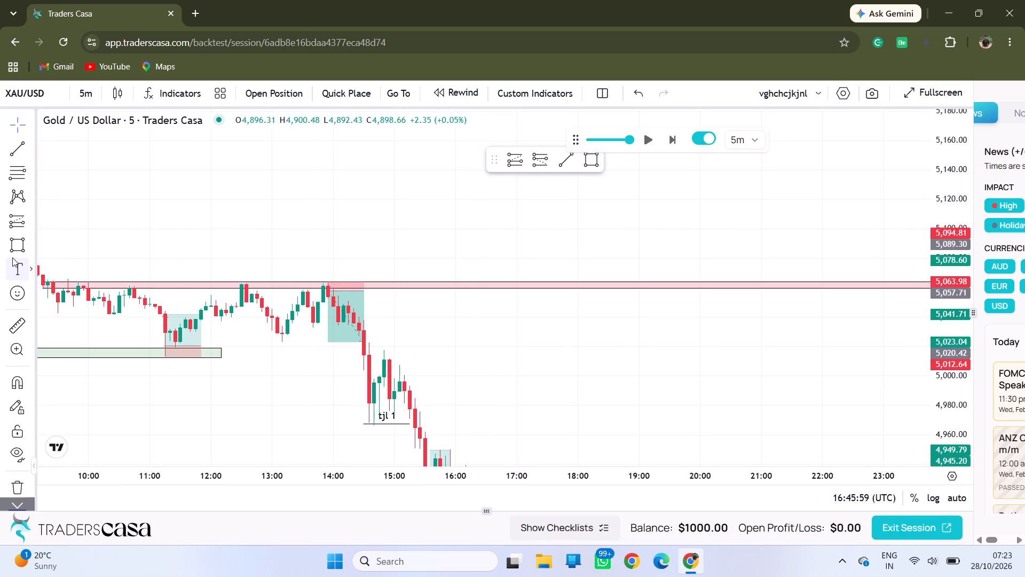
click(14, 251)
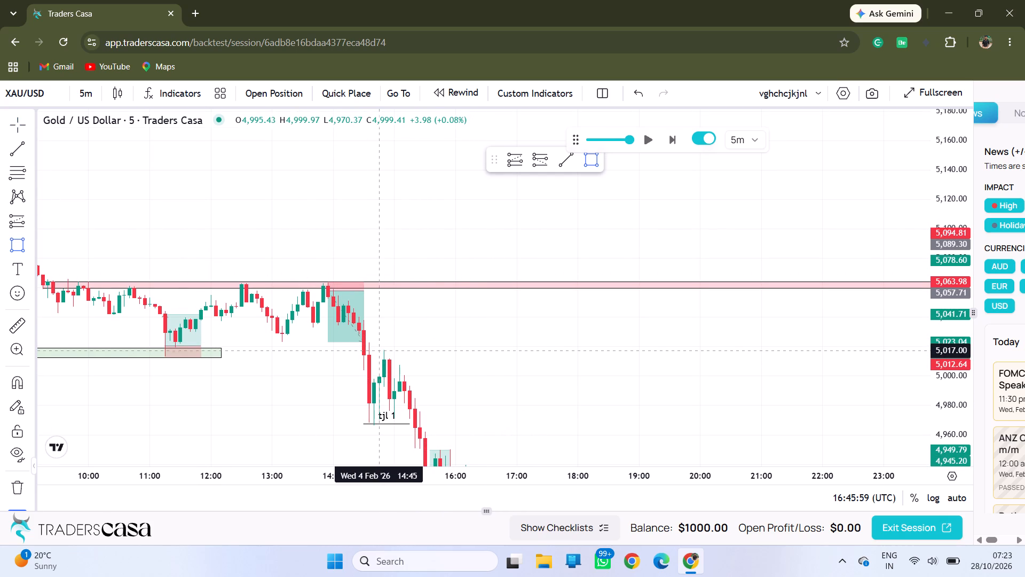
drag(381, 350, 748, 347)
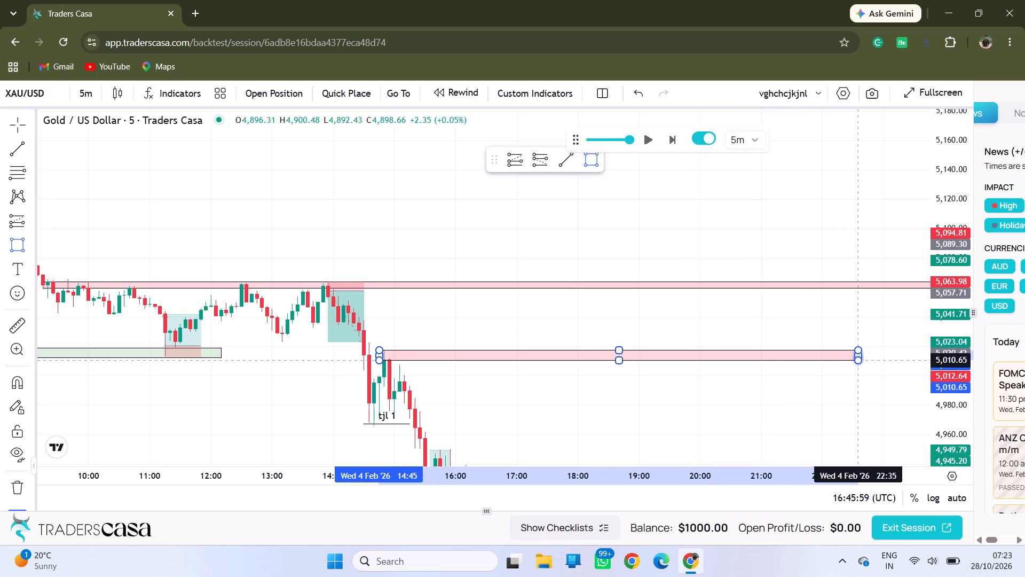
click(858, 360)
Replay the 5-minute price action forward to about 19:25.
drag(748, 407, 656, 346)
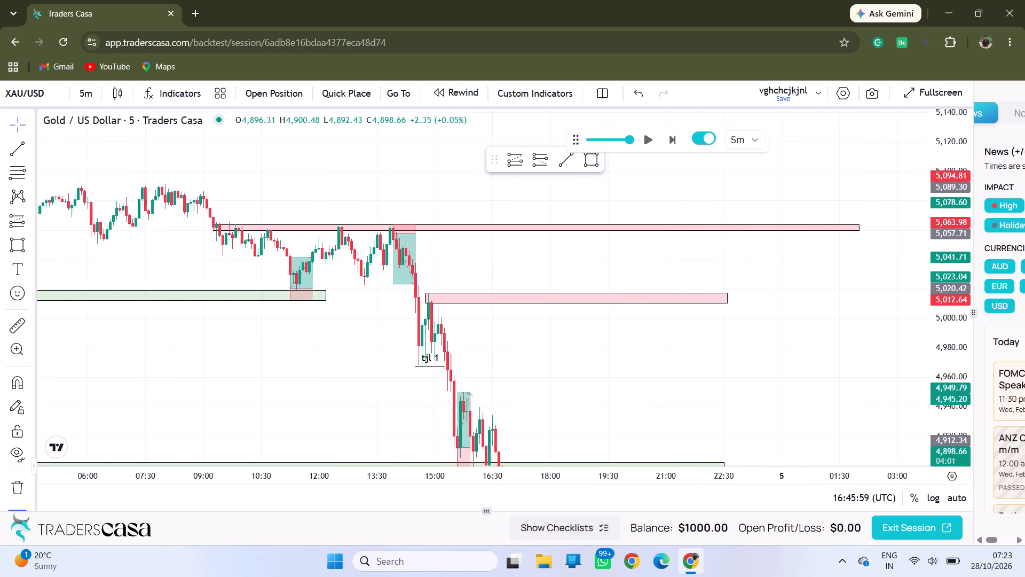
drag(682, 383, 579, 269)
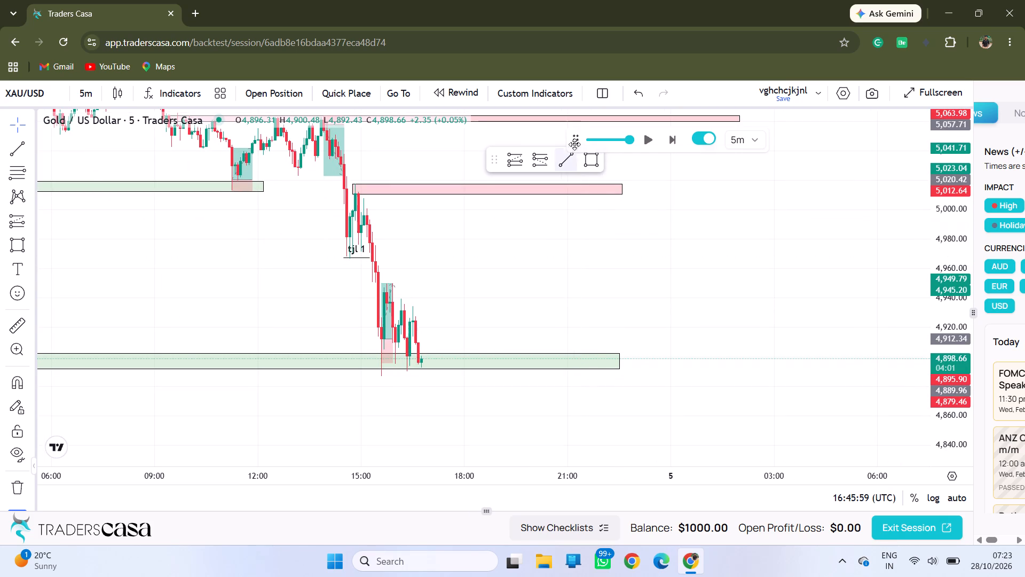
click(654, 136)
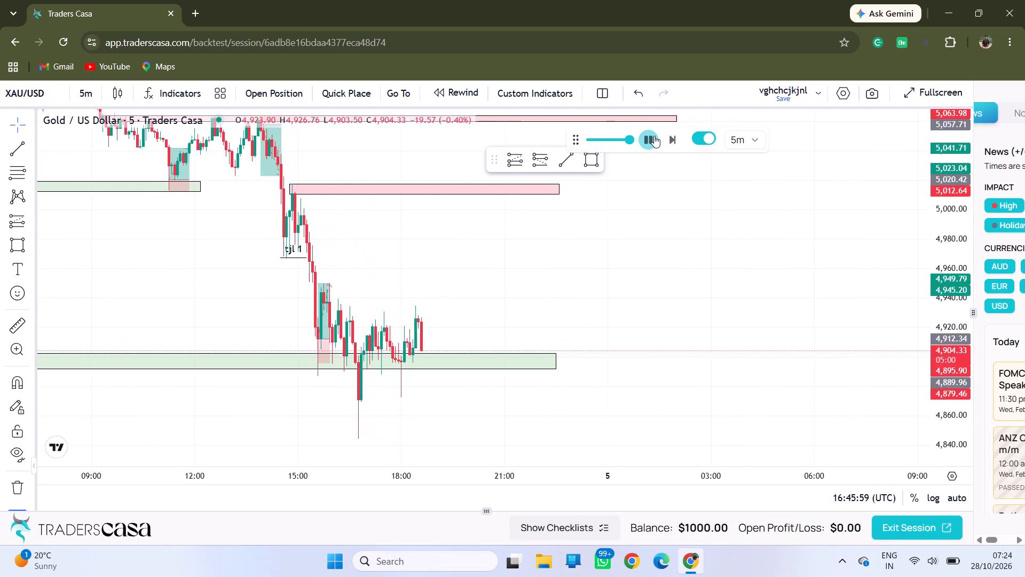
click(654, 136)
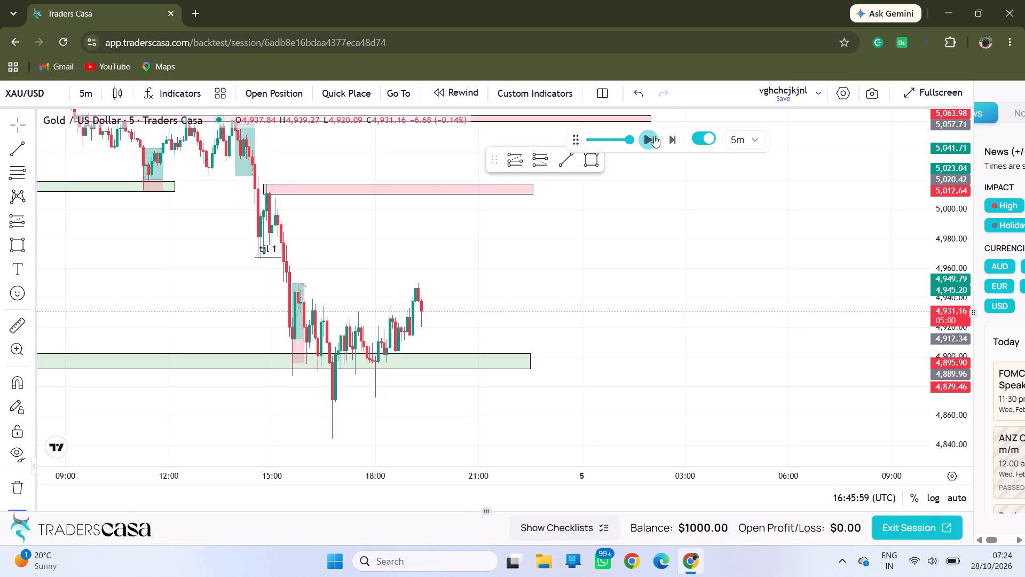
Draw a thin supply zone rectangle from 16:10 to 20:30 between about 4,932 and 4,928.5, above the green demand zone.
drag(329, 256, 413, 282)
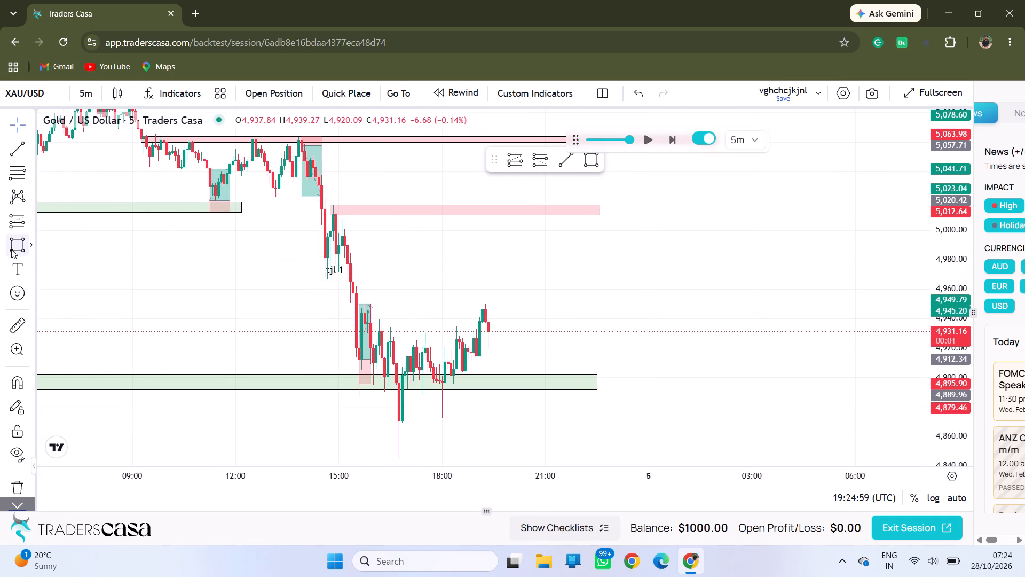
click(12, 246)
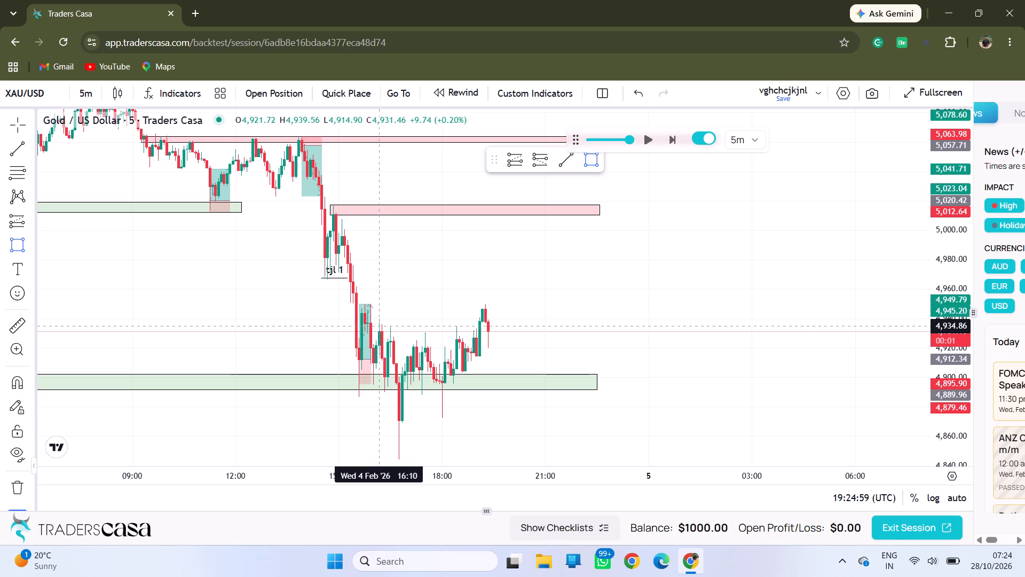
drag(380, 326, 480, 336)
click(480, 336)
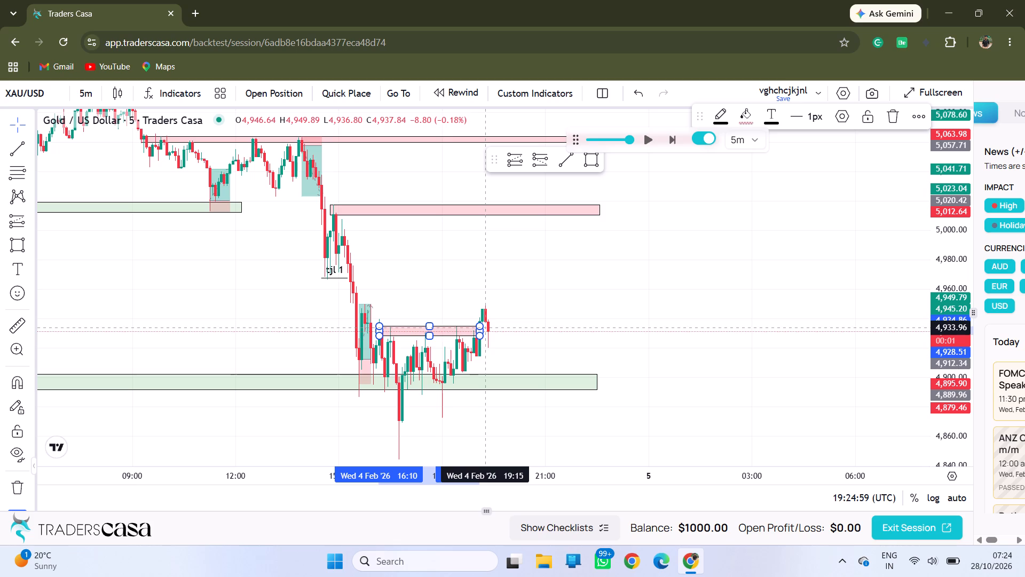
drag(483, 330, 529, 330)
click(522, 311)
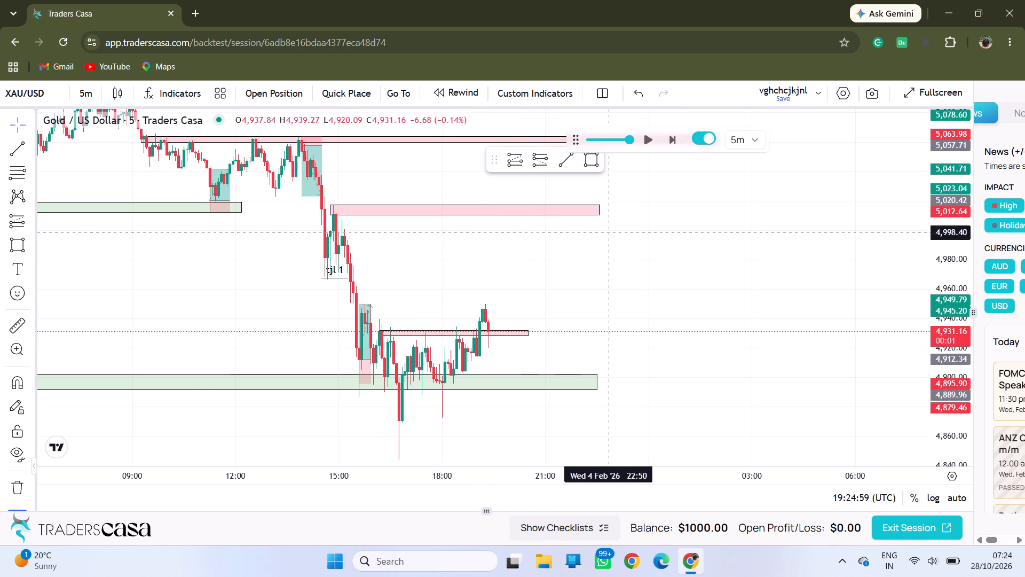
Replay the 5-minute price action forward to about 03:05 on 5 Feb.
click(646, 141)
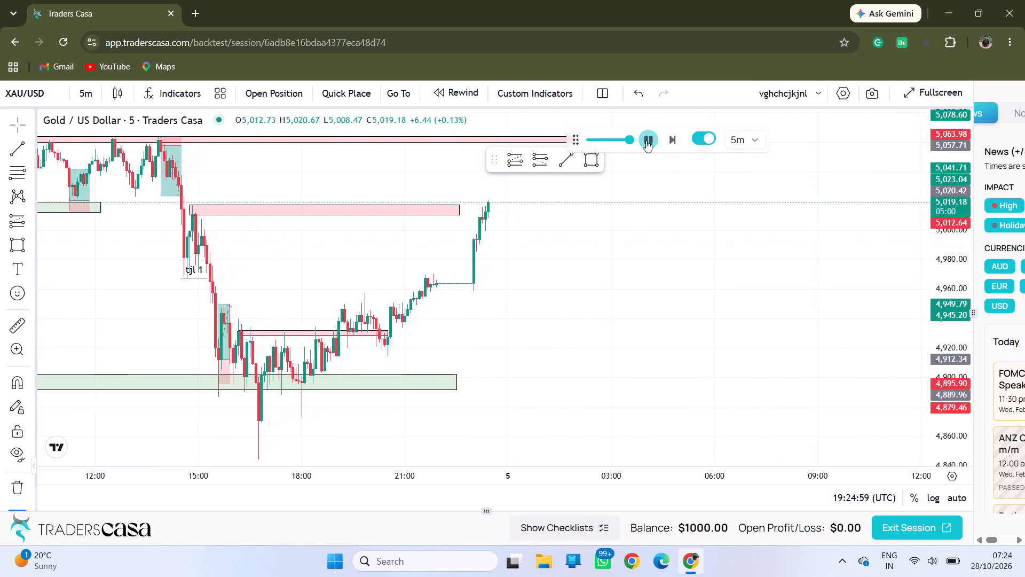
click(646, 141)
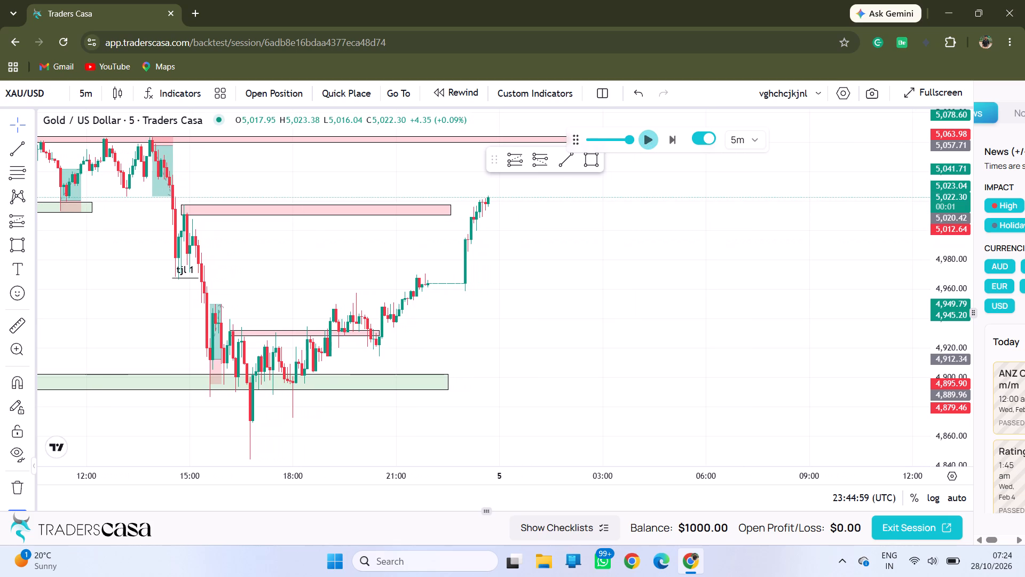
drag(545, 250, 565, 294)
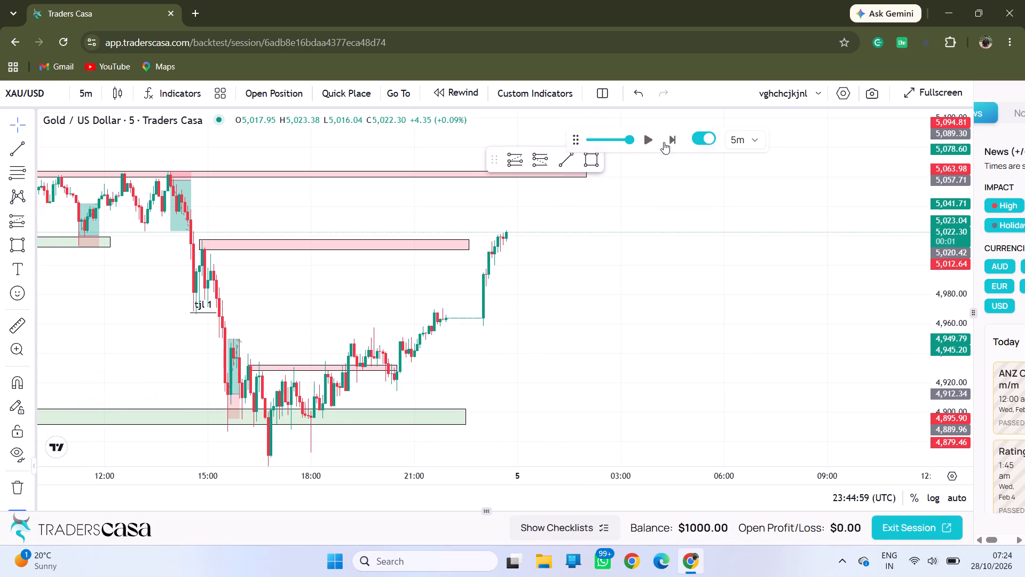
click(645, 140)
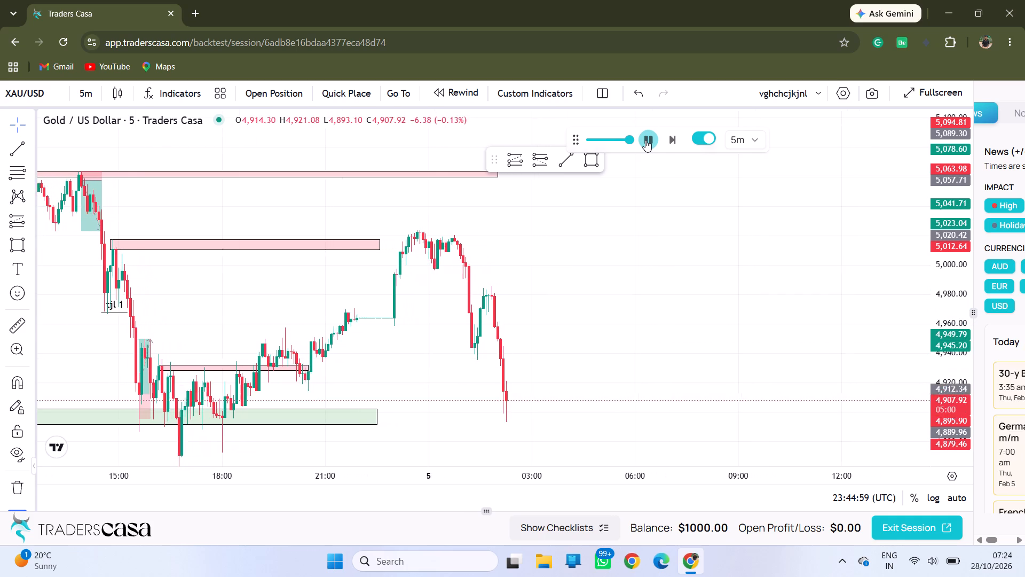
click(645, 140)
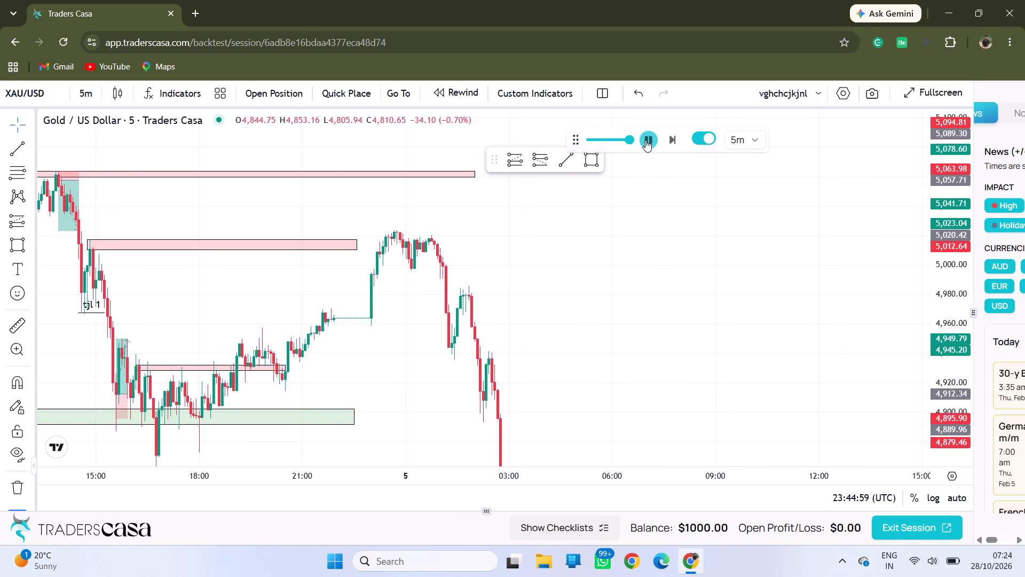
Examine how price behaves around the thin 16:10 supply zone and the upper 14:45 supply zone during the rally and sell-off.
drag(436, 342, 557, 339)
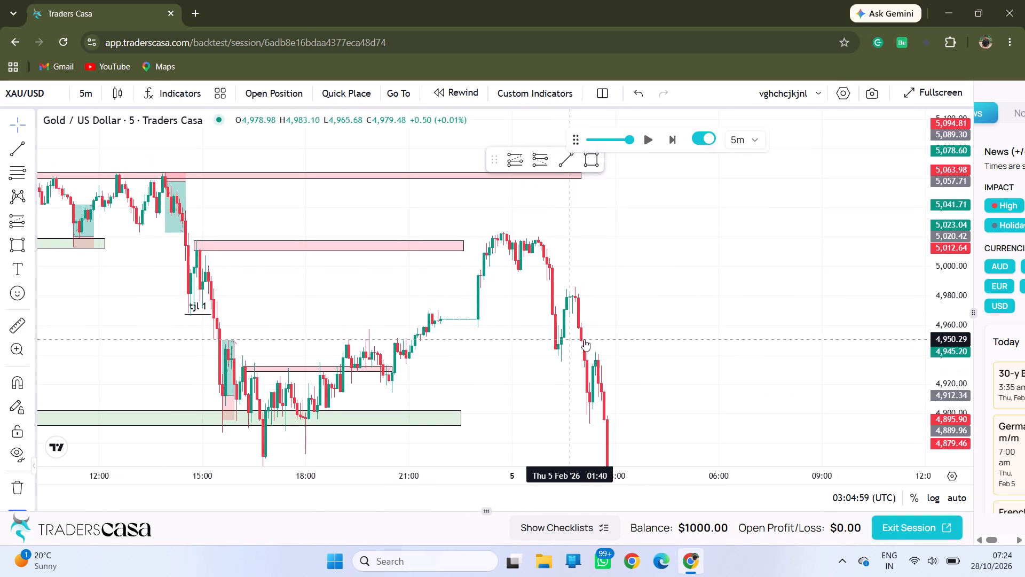
click(362, 371)
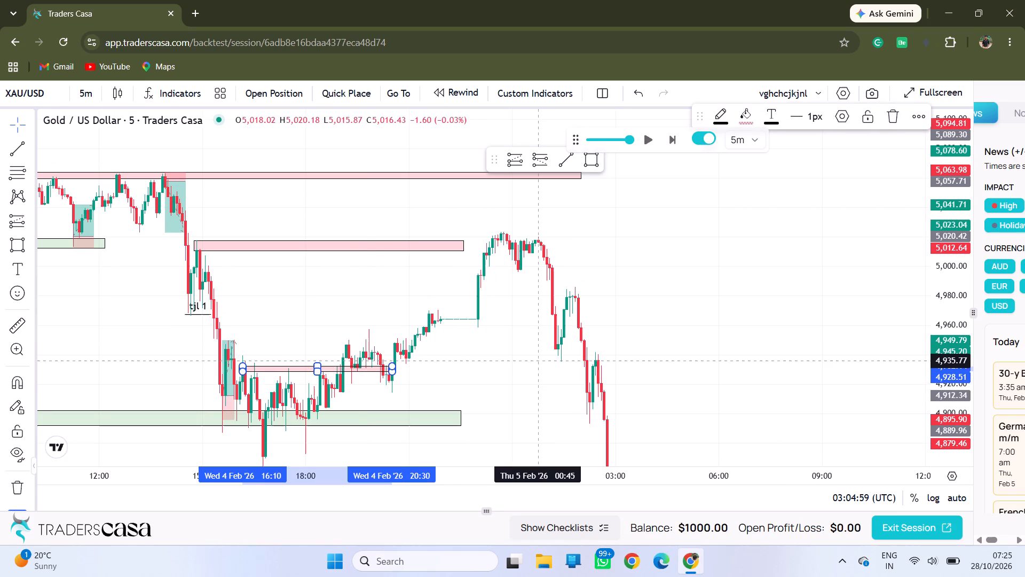
drag(537, 361, 644, 261)
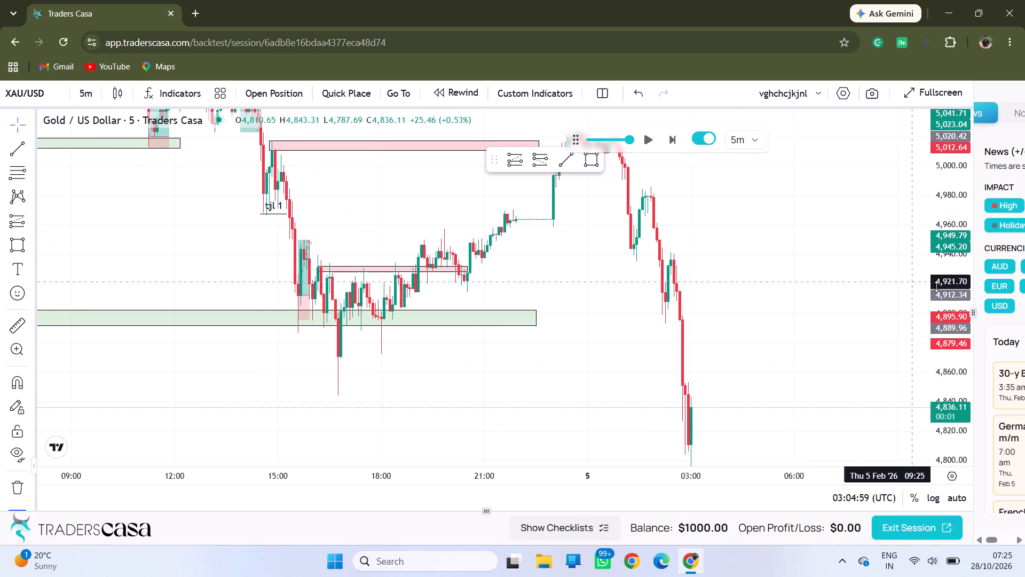
drag(955, 348, 866, 69)
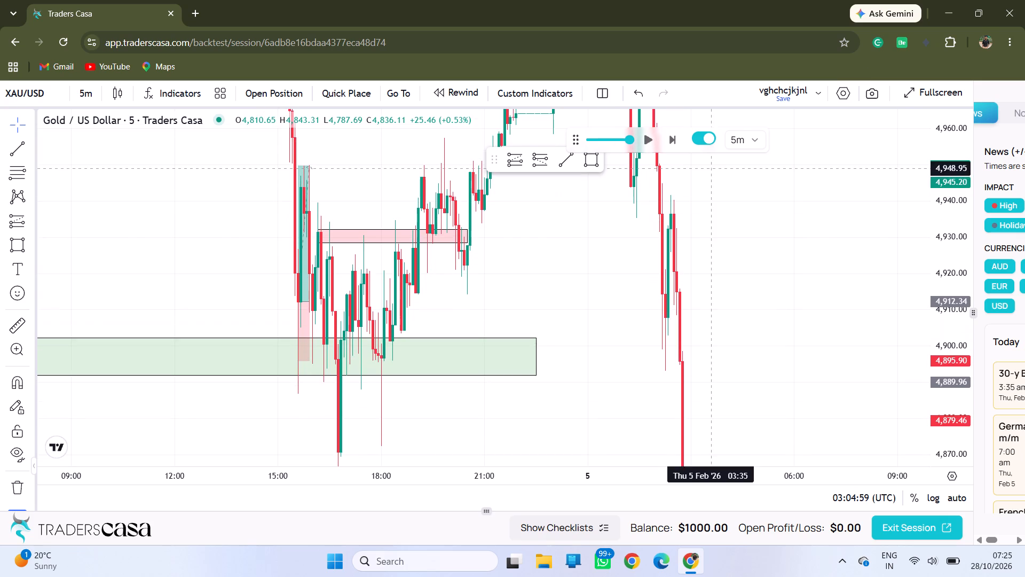
drag(624, 232, 615, 271)
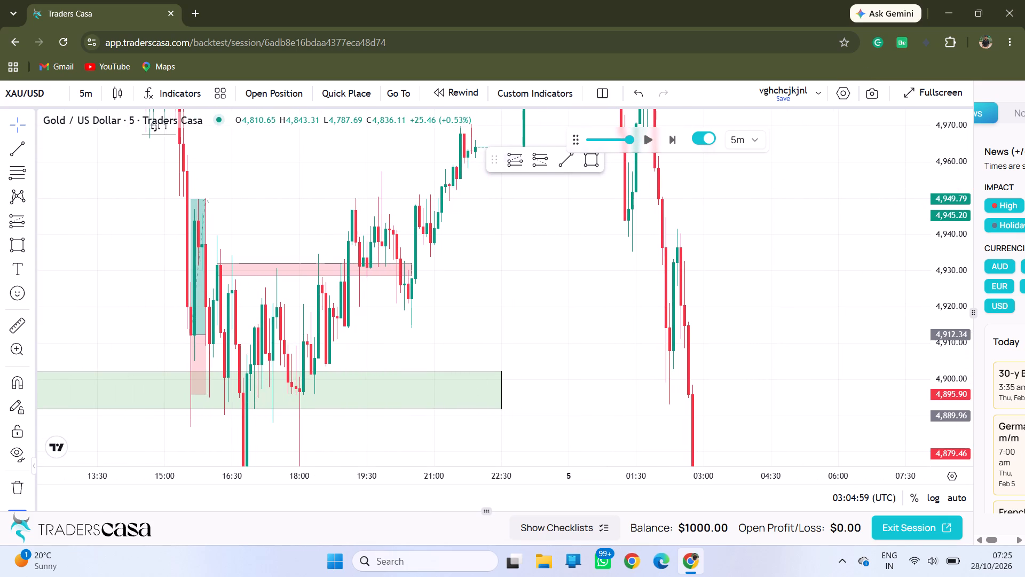
drag(582, 277, 567, 481)
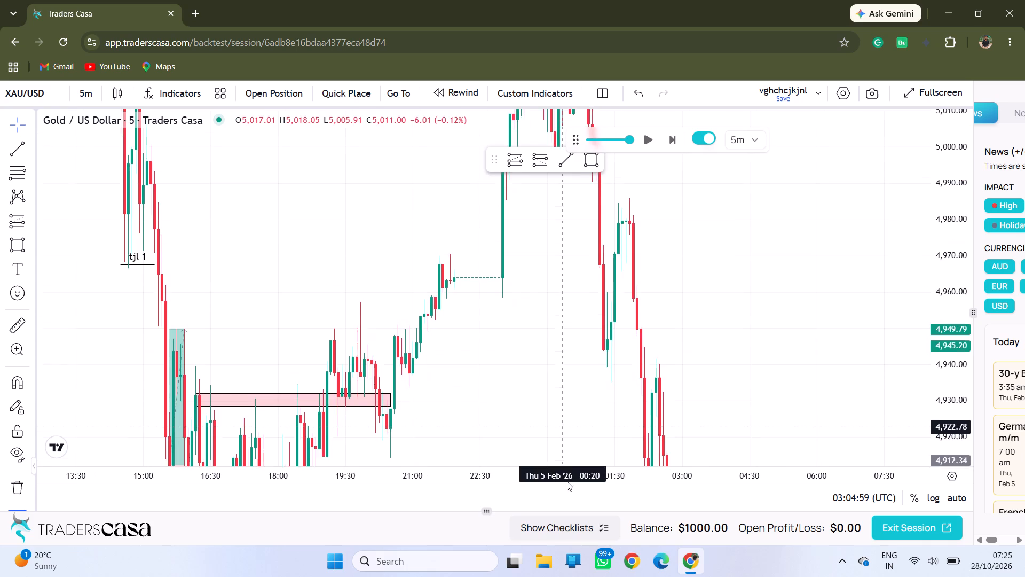
drag(567, 481, 568, 521)
drag(526, 264, 551, 371)
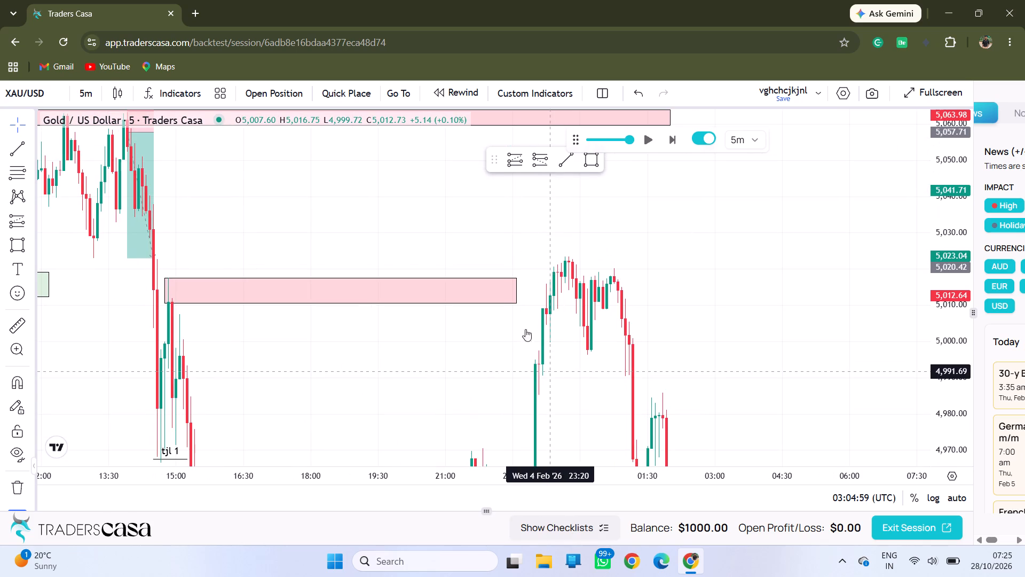
Switch the chart to the 1-minute timeframe.
click(86, 91)
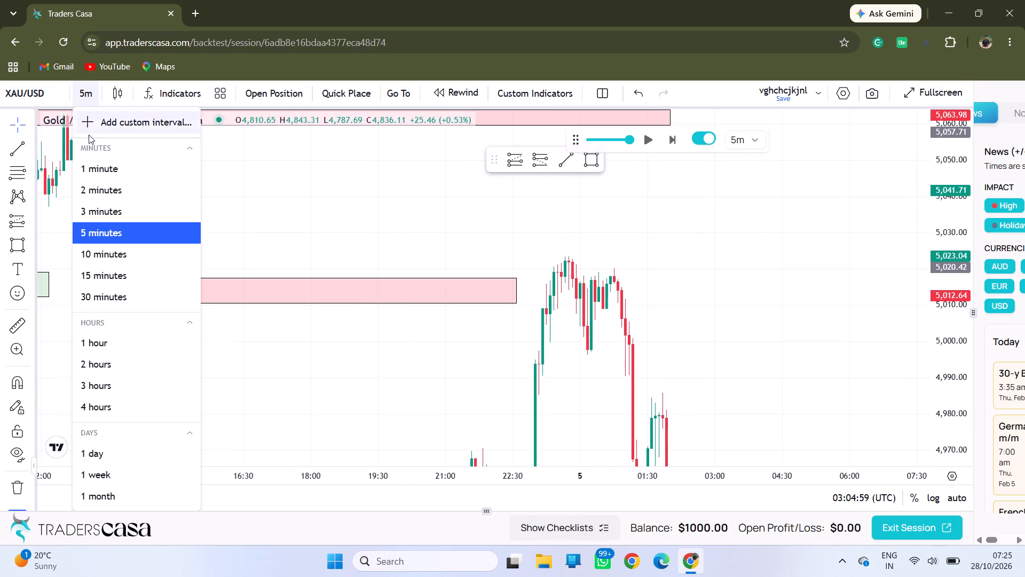
click(113, 171)
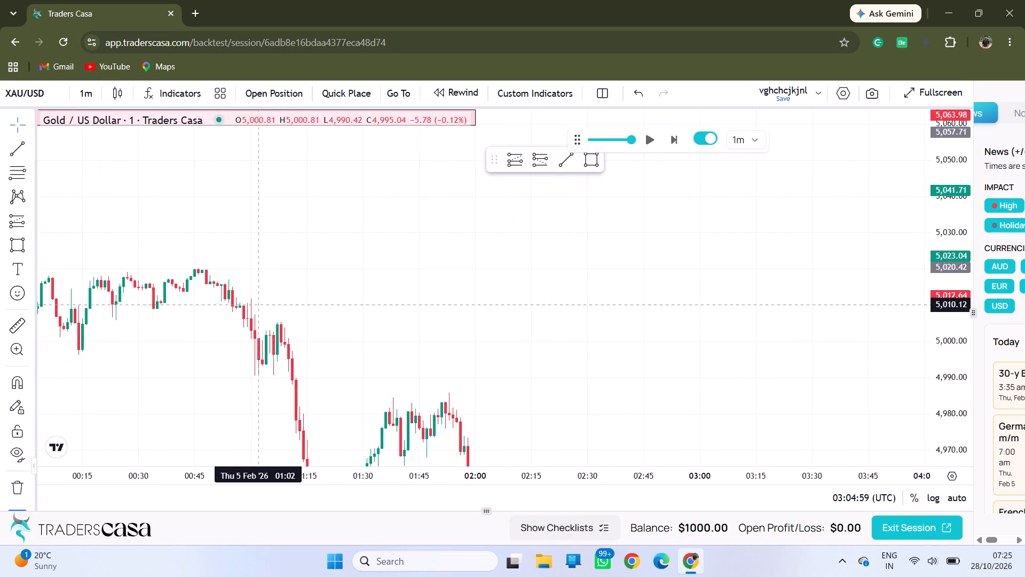
Extend the end of the 5,017–5,010.65 supply zone to about 23:19, where price enters it.
drag(258, 305, 456, 308)
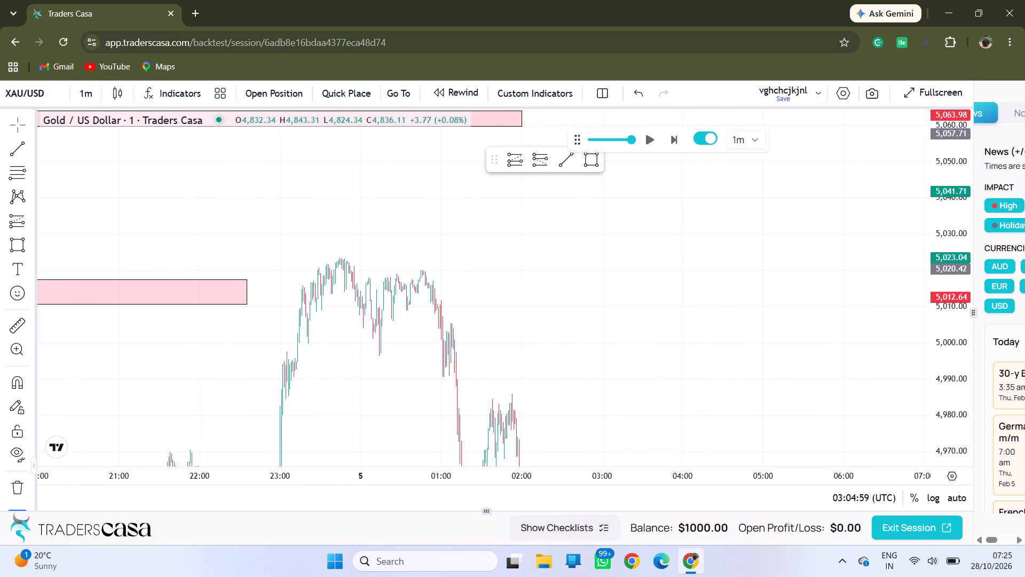
drag(304, 341, 655, 361)
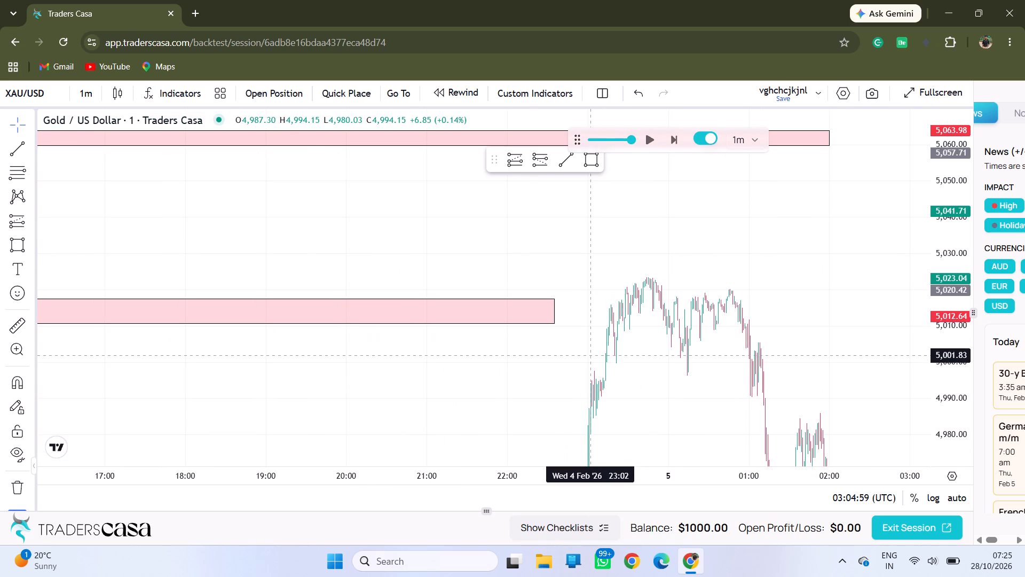
drag(590, 355, 644, 355)
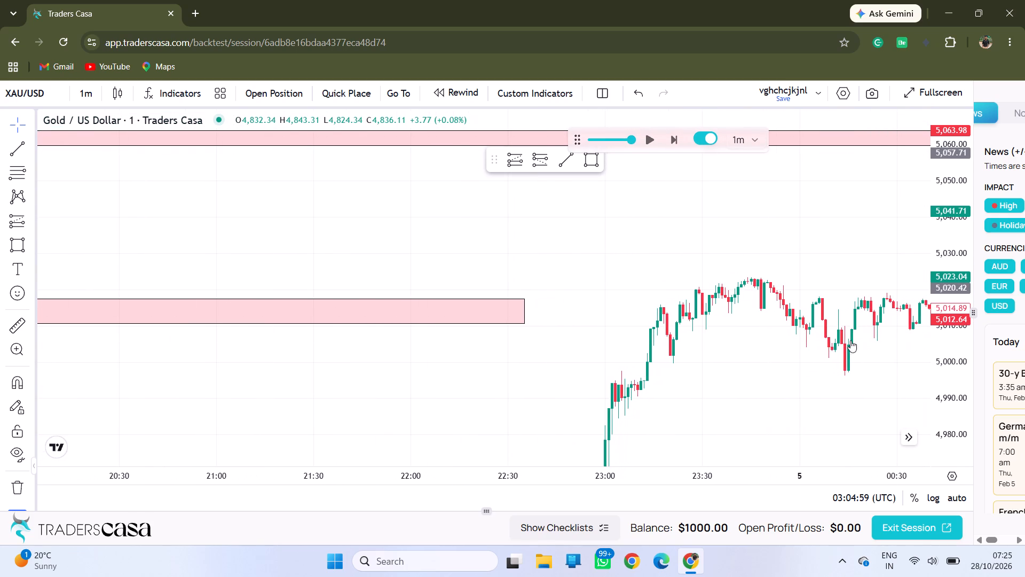
drag(818, 332, 579, 326)
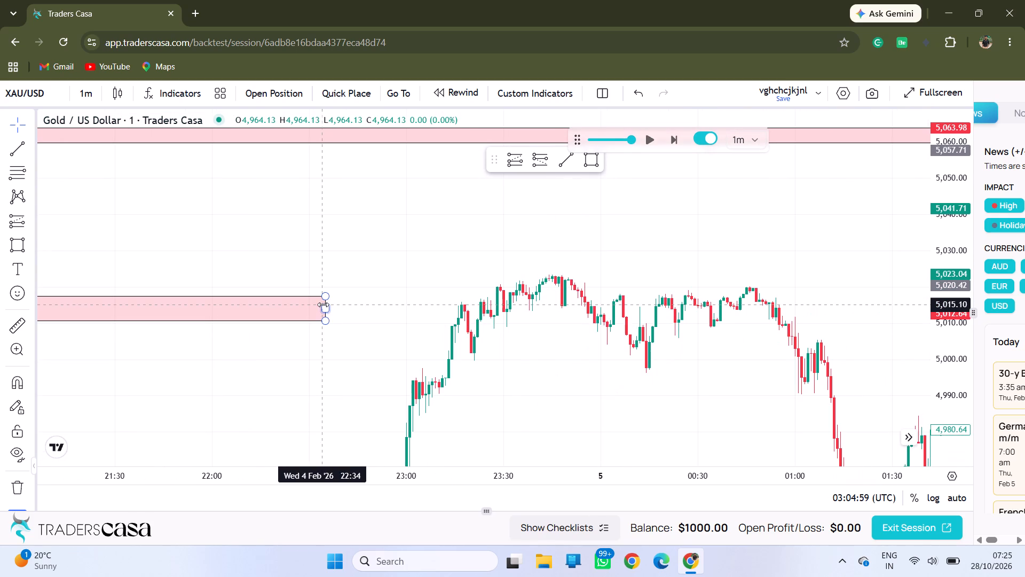
drag(323, 308, 468, 319)
click(506, 353)
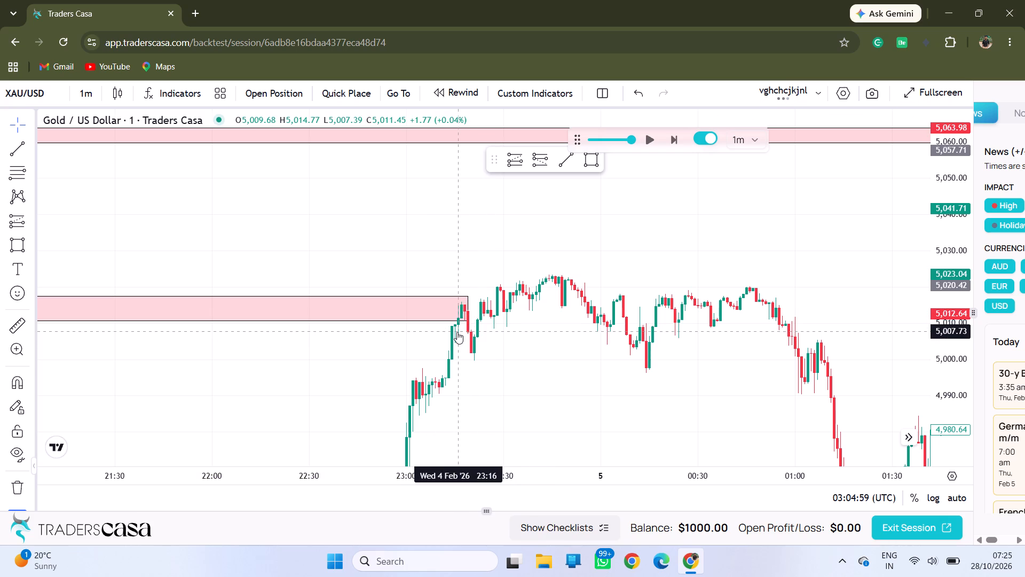
Place a short position at 23:19 with entry at about 5,007, just below the extended supply zone.
click(31, 227)
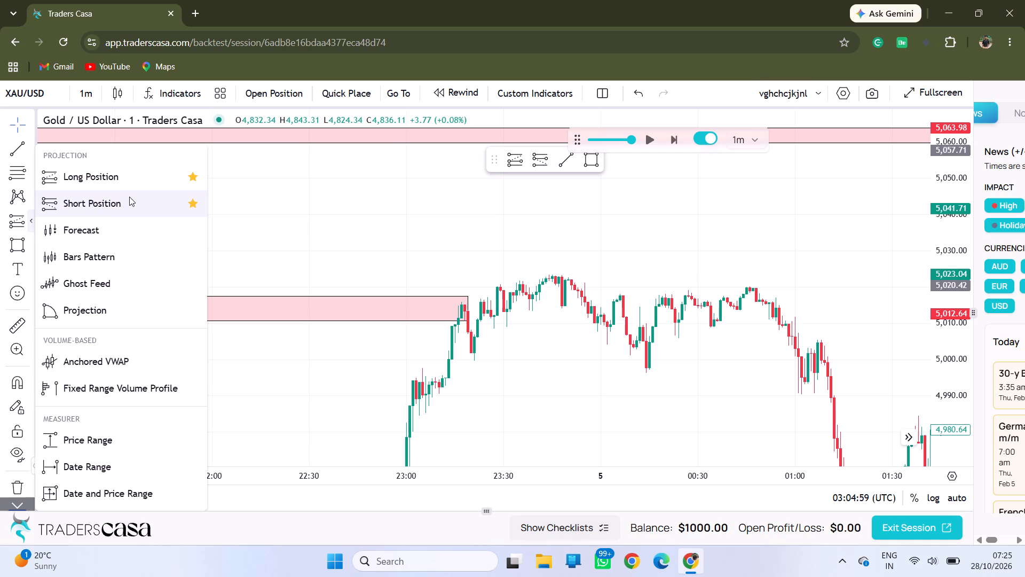
click(129, 197)
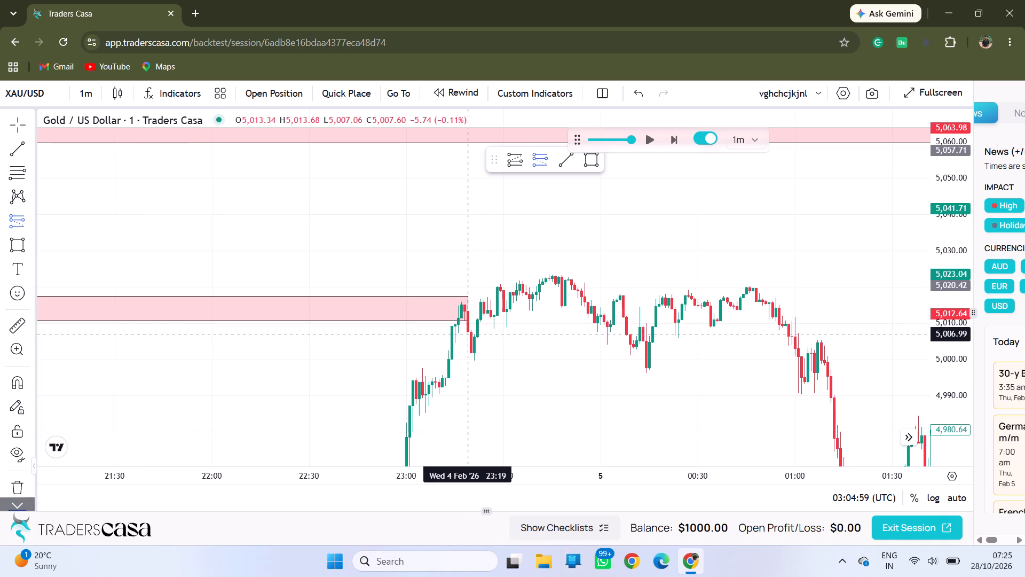
click(469, 334)
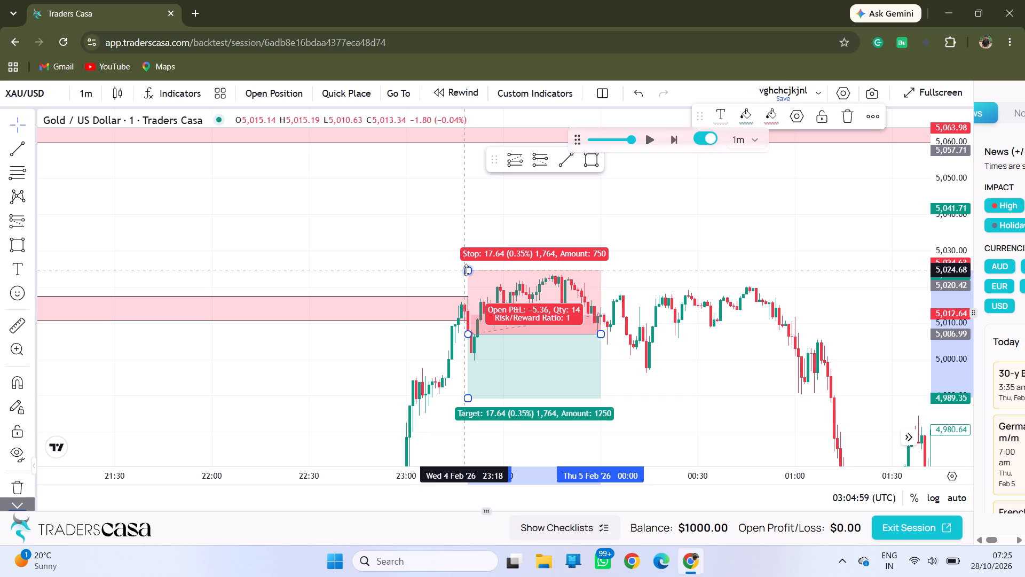
Delete the short position placed at 23:19 just below the extended supply zone.
click(683, 328)
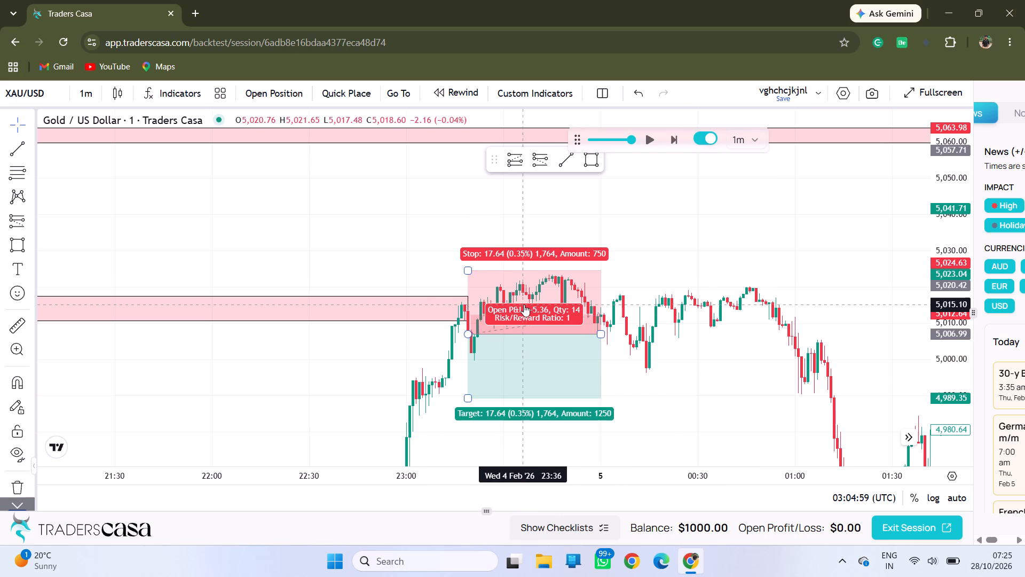
click(524, 305)
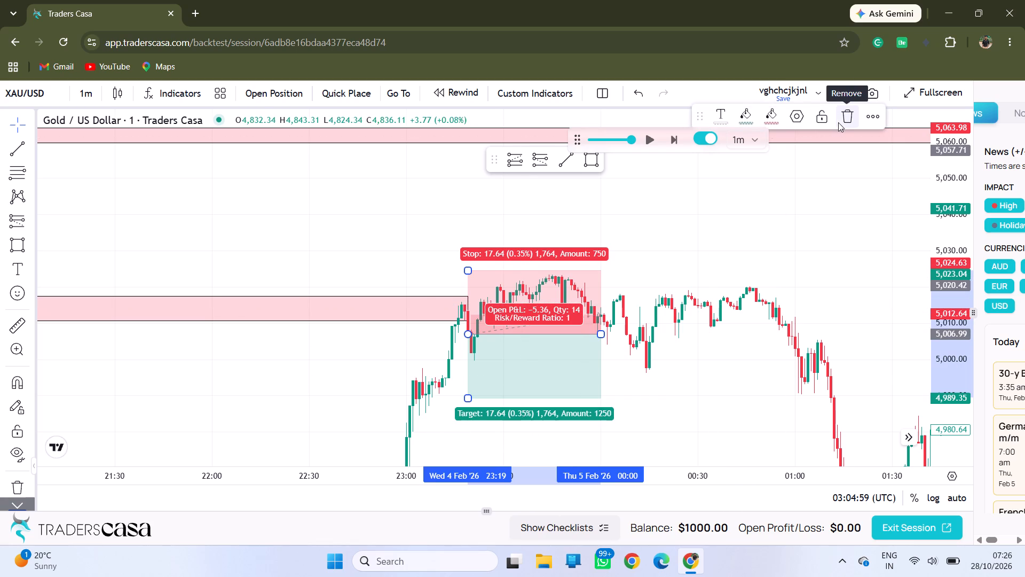
click(839, 122)
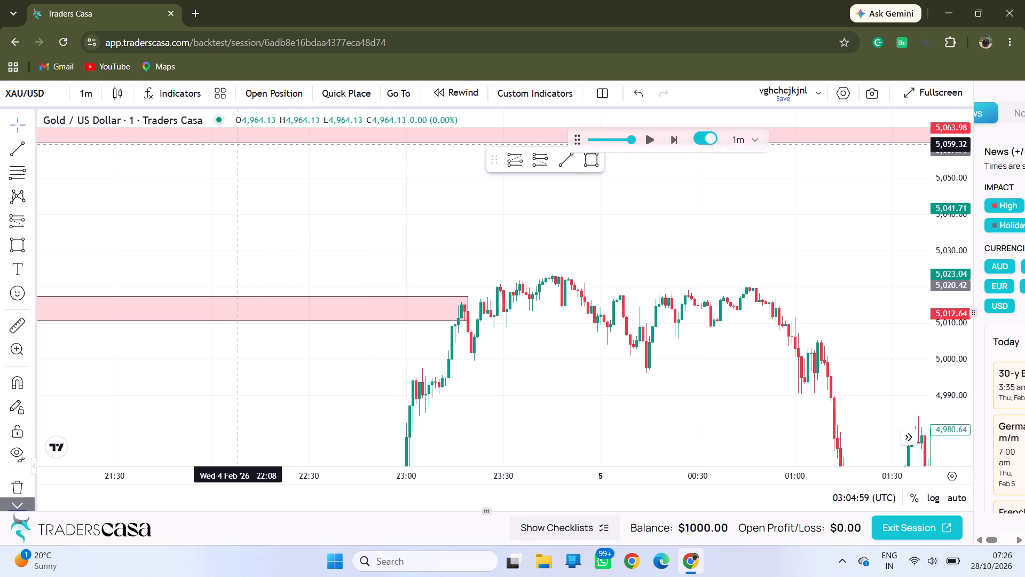
Examine price around the 5,017–5,010.65 supply zone on the 15-minute timeframe and again on the 5-minute timeframe.
click(94, 97)
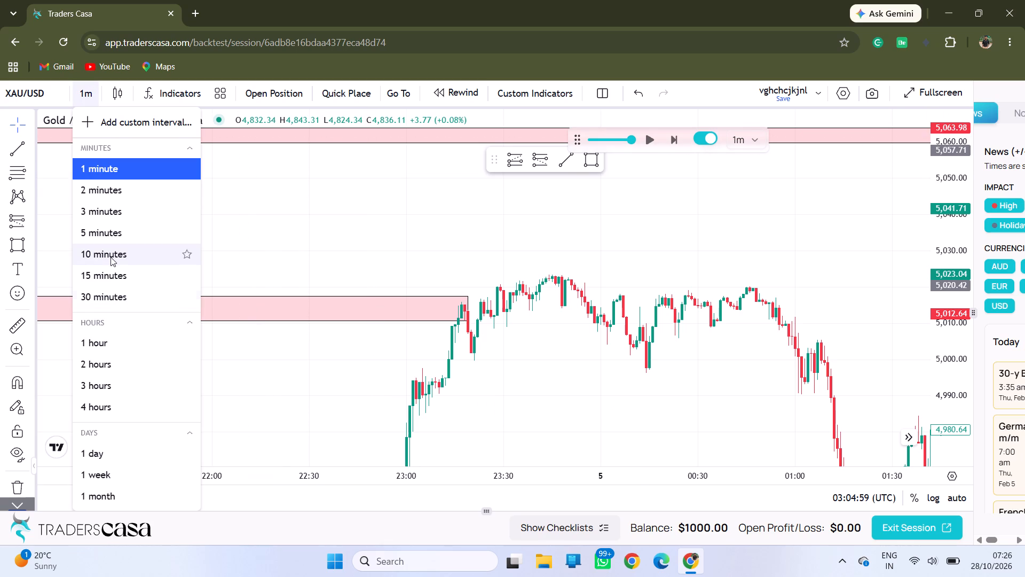
click(111, 274)
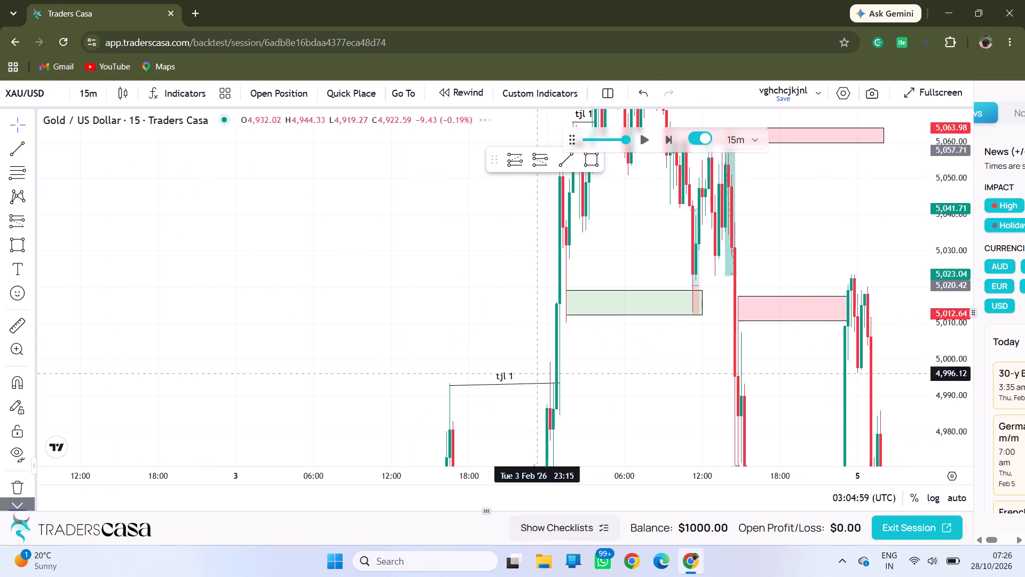
drag(824, 236, 657, 246)
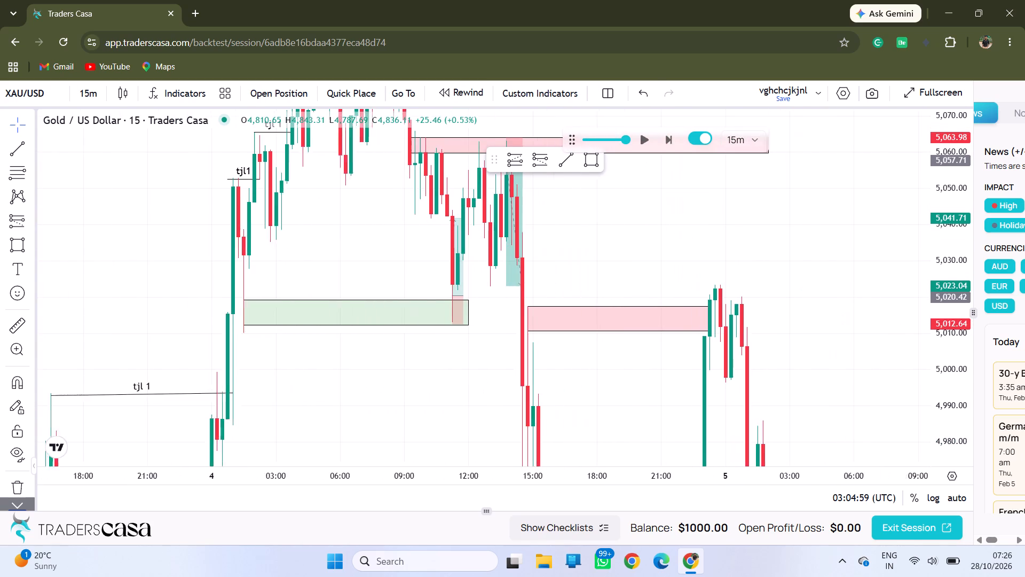
click(83, 92)
click(117, 235)
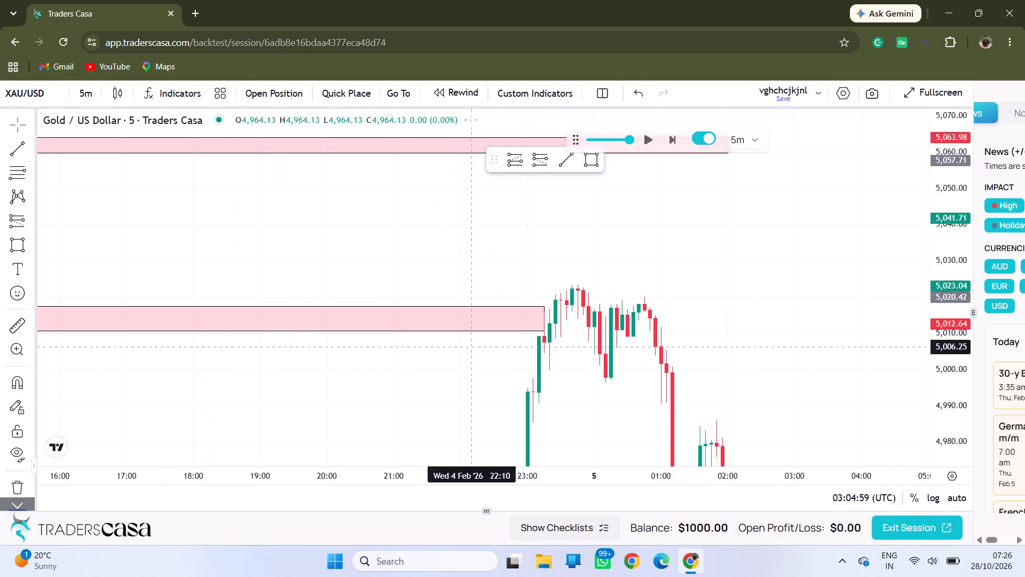
drag(285, 236, 624, 219)
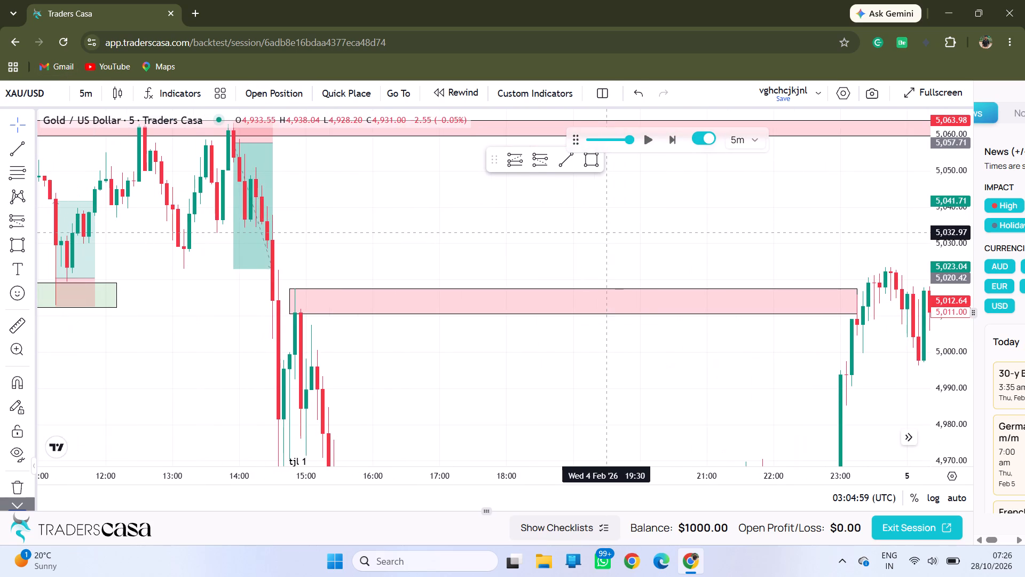
drag(609, 232, 491, 222)
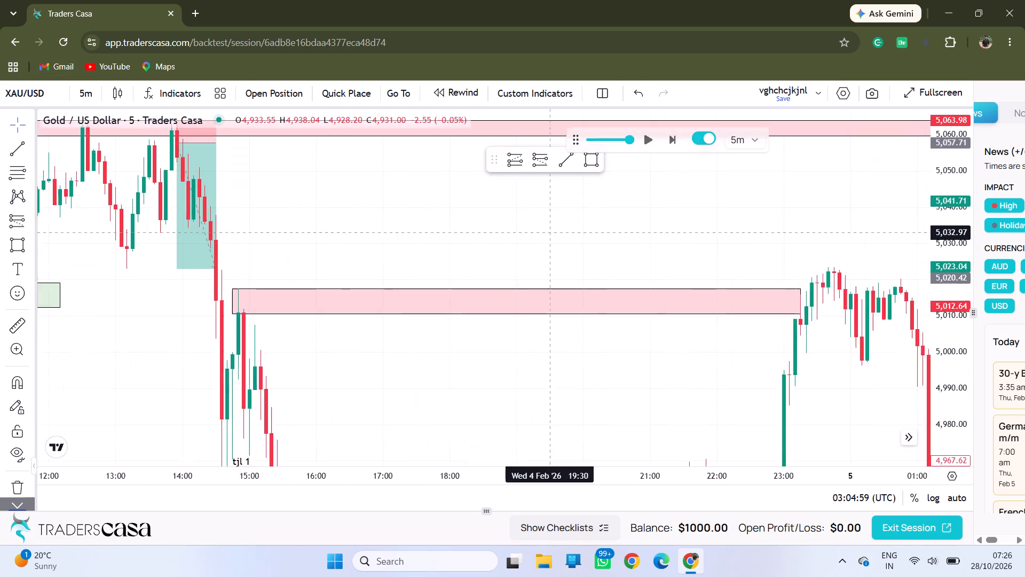
drag(491, 222, 460, 219)
drag(796, 240, 645, 224)
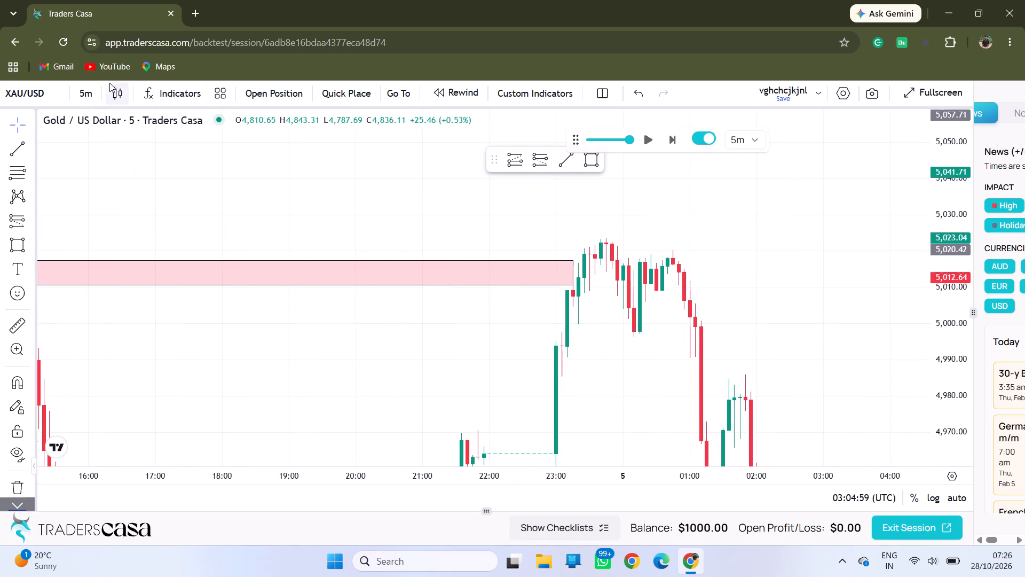
Return the chart to the 1-minute timeframe and examine price action from the supply zone's 23:19 end through the sell-off after 01:00.
click(93, 87)
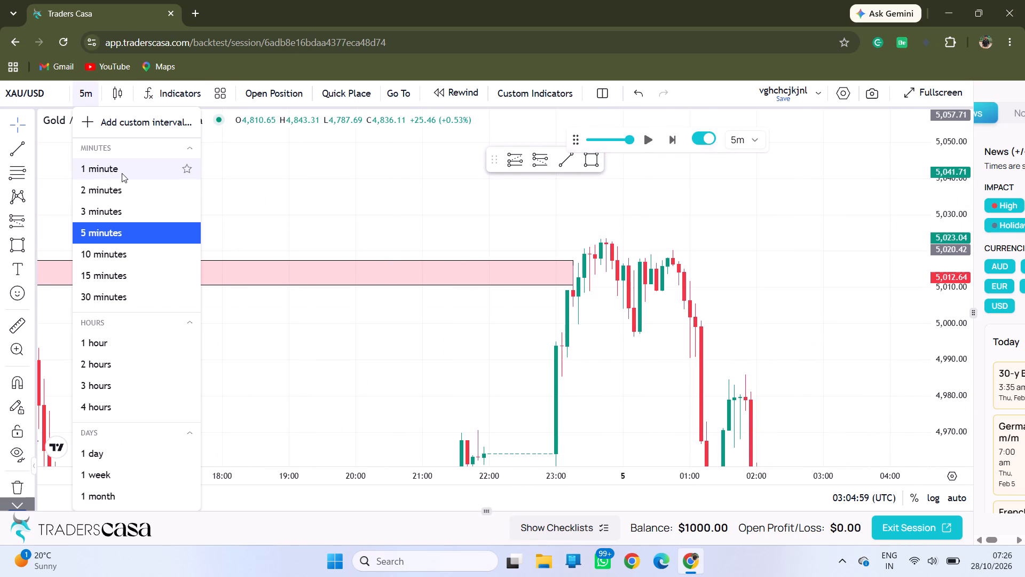
double_click(122, 173)
drag(215, 299, 352, 332)
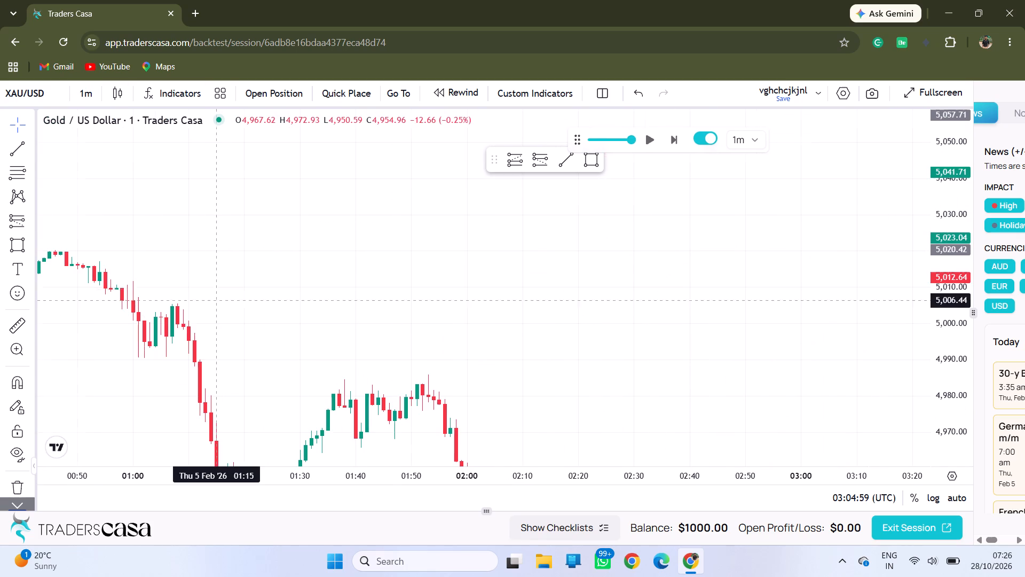
drag(352, 332, 513, 342)
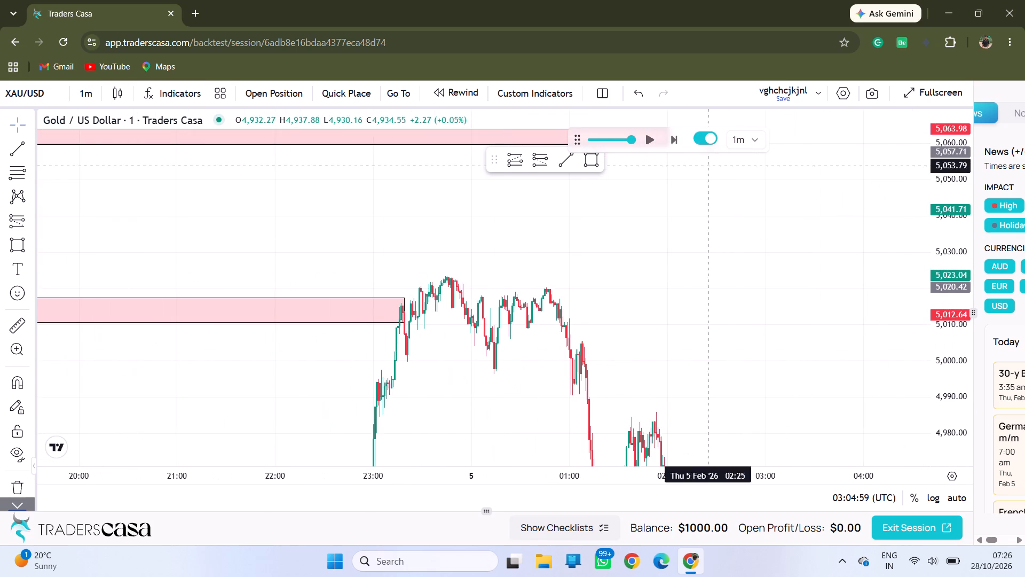
drag(412, 343, 564, 336)
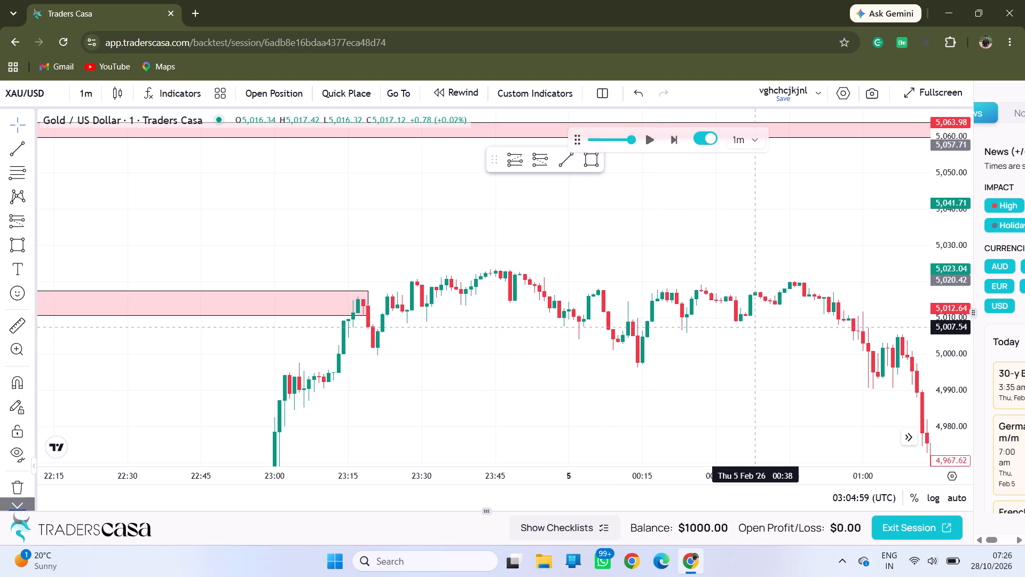
drag(755, 327, 512, 339)
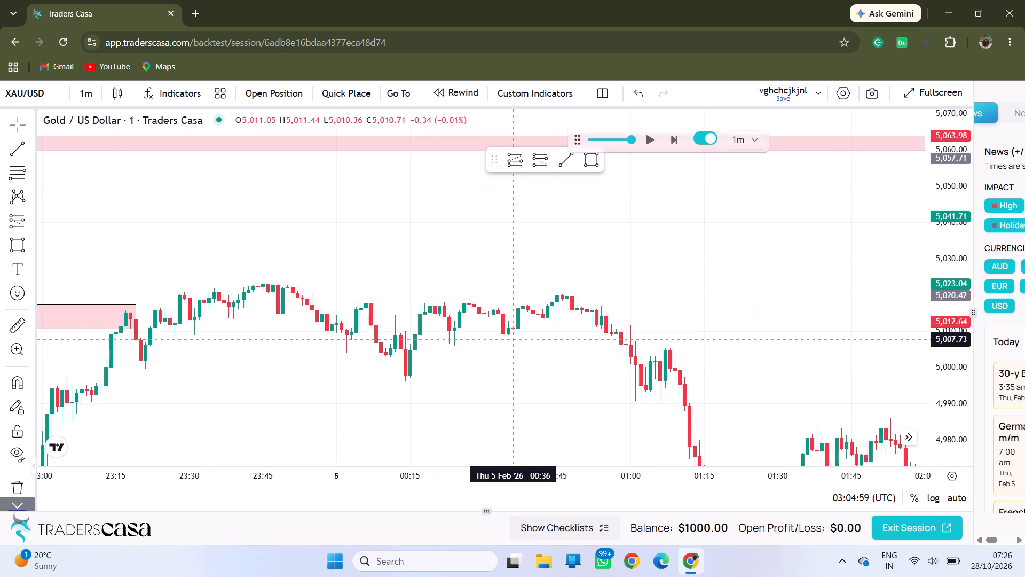